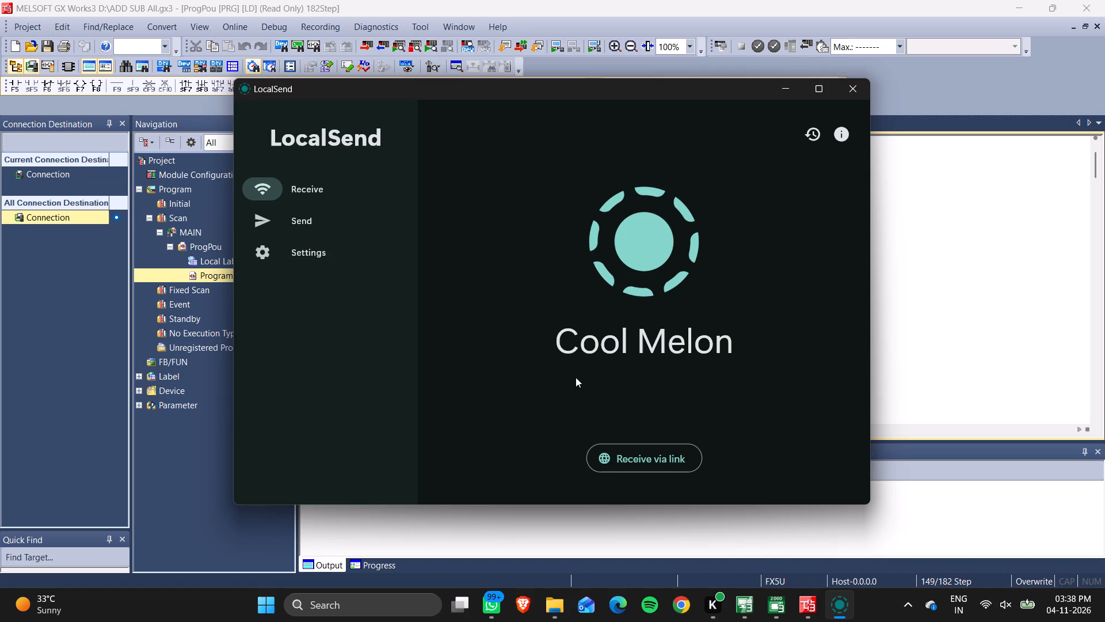
Switch to GT Simulator3 and check the calculator's addition, substraction, multiplication and division screens, returning to the main screen after each.
click(783, 609)
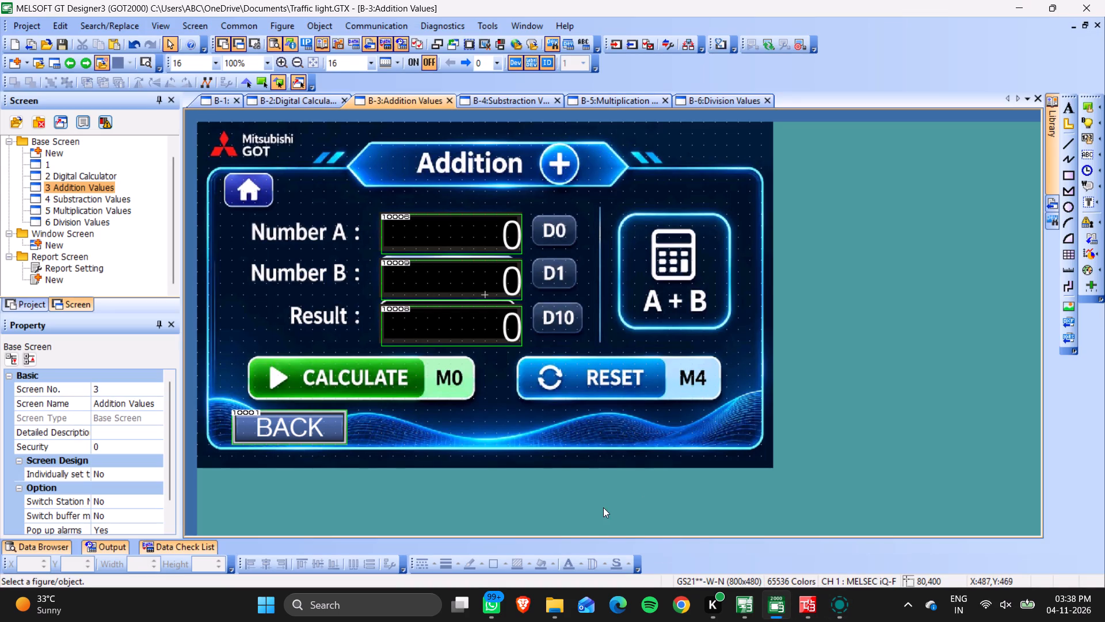
click(751, 602)
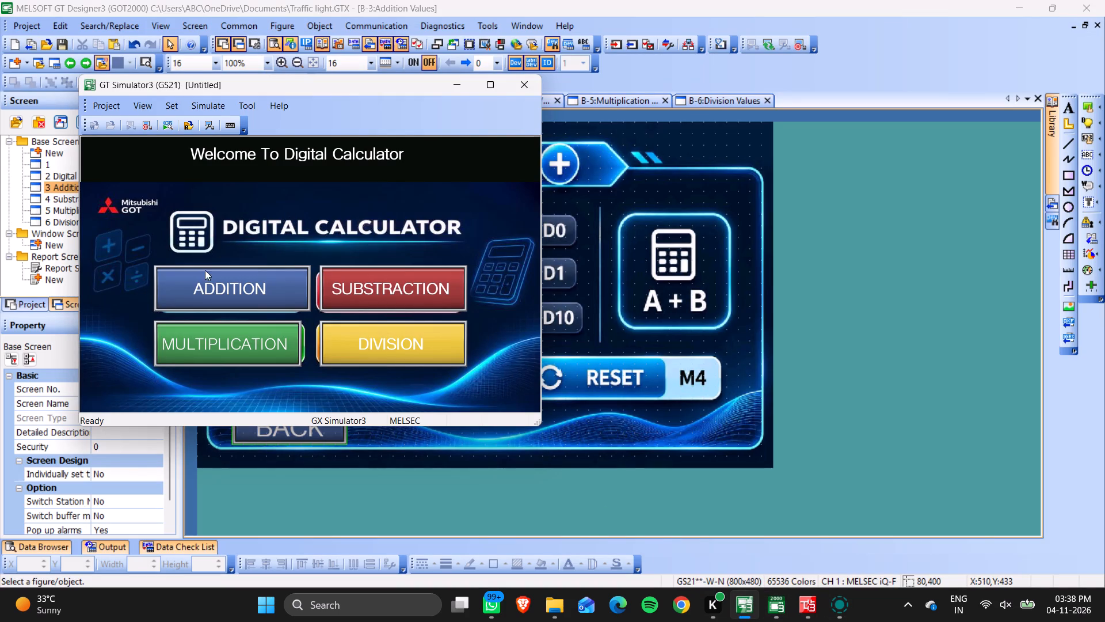
click(200, 287)
click(166, 381)
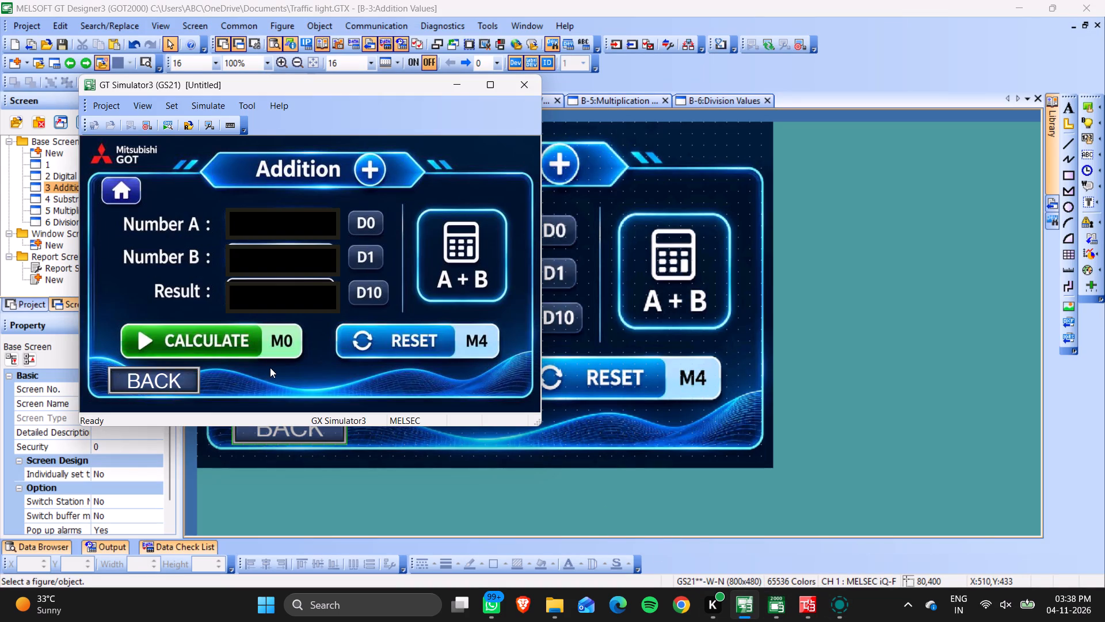
click(338, 295)
click(170, 385)
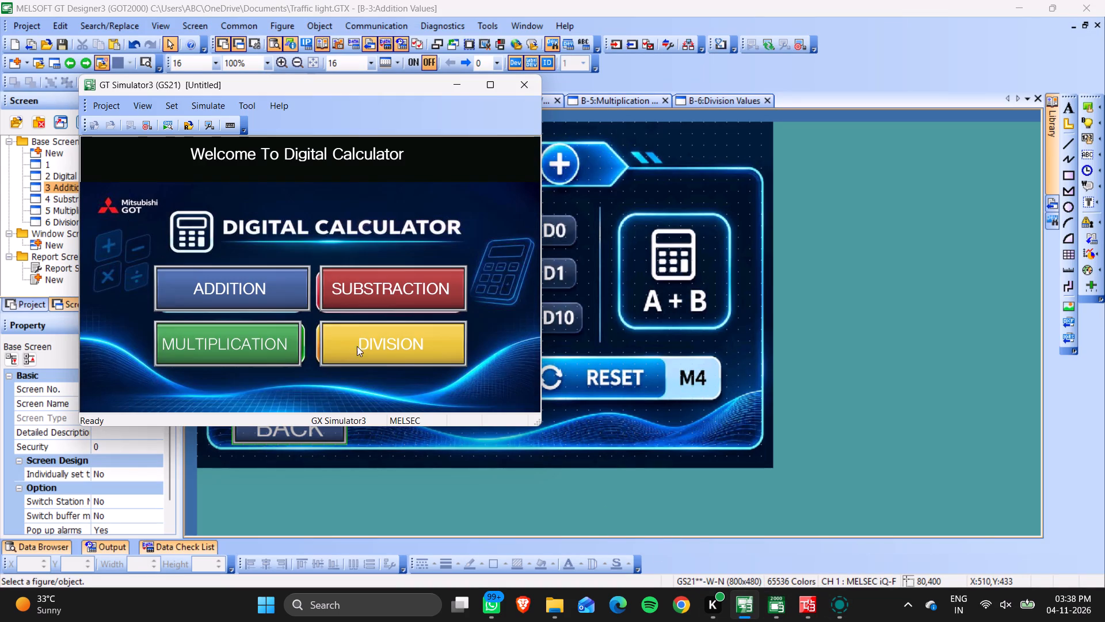
click(255, 345)
click(185, 376)
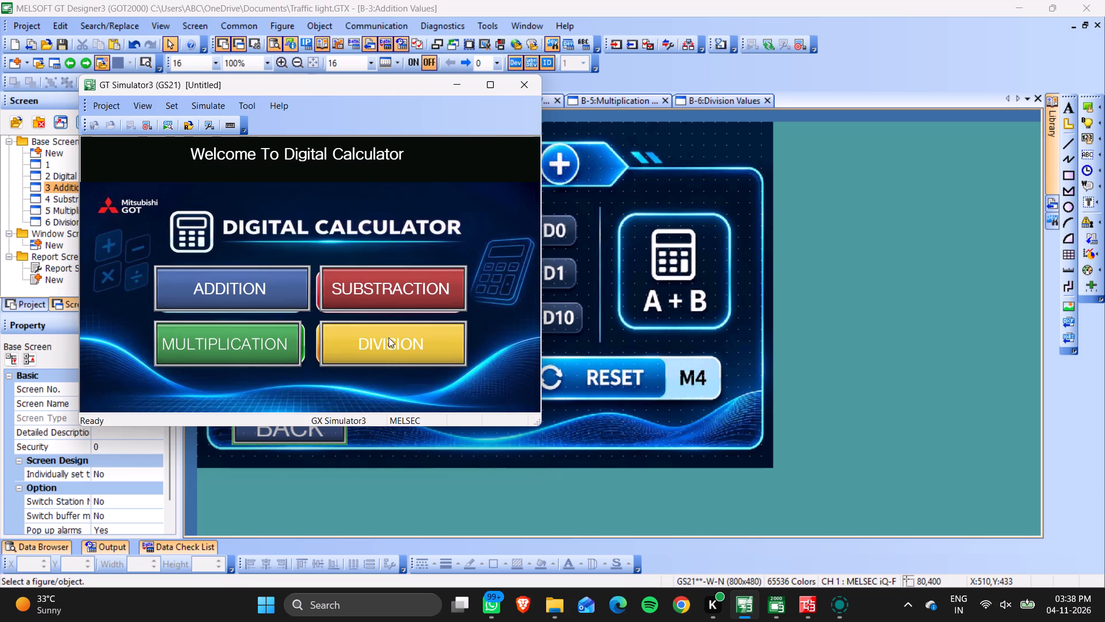
click(386, 336)
click(165, 384)
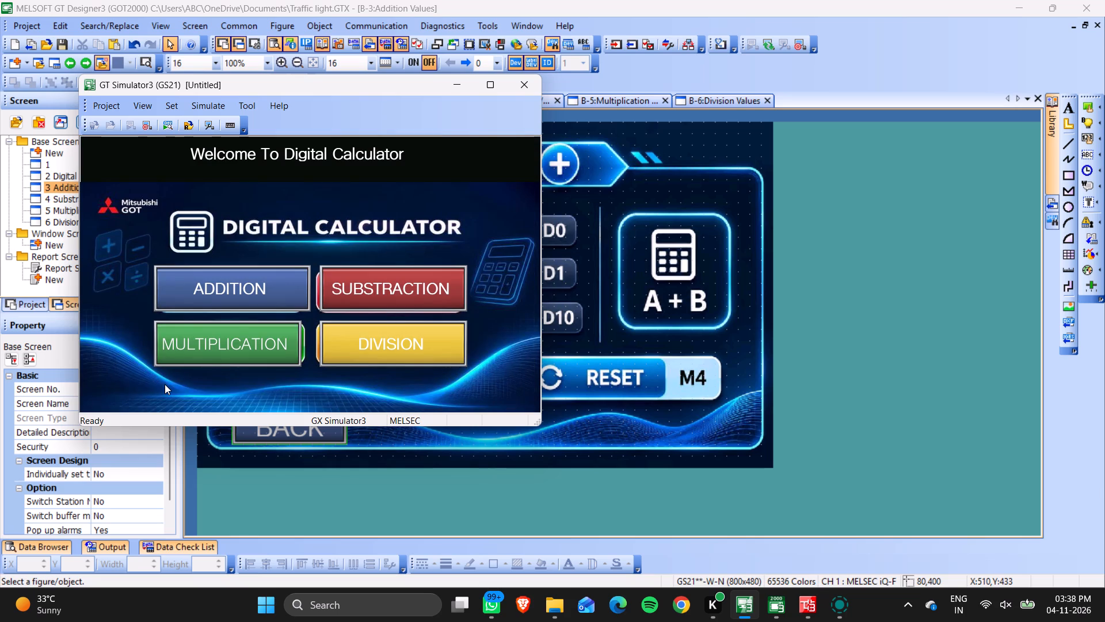
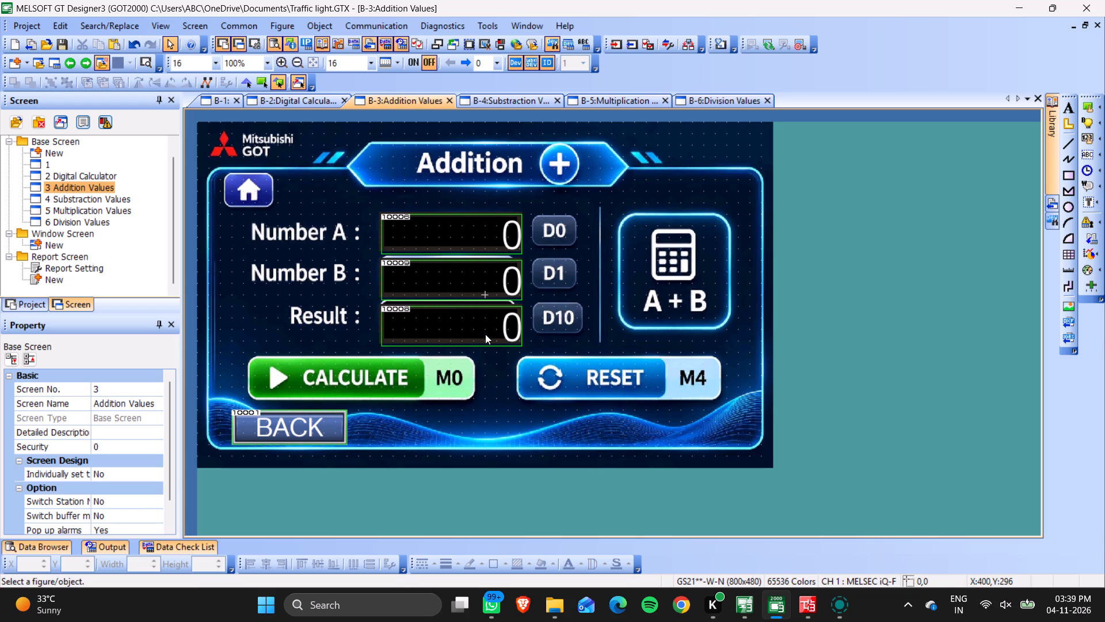
Set the device of the Number A numerical input on the Addition Values screen to D1.
click(468, 242)
click(468, 242)
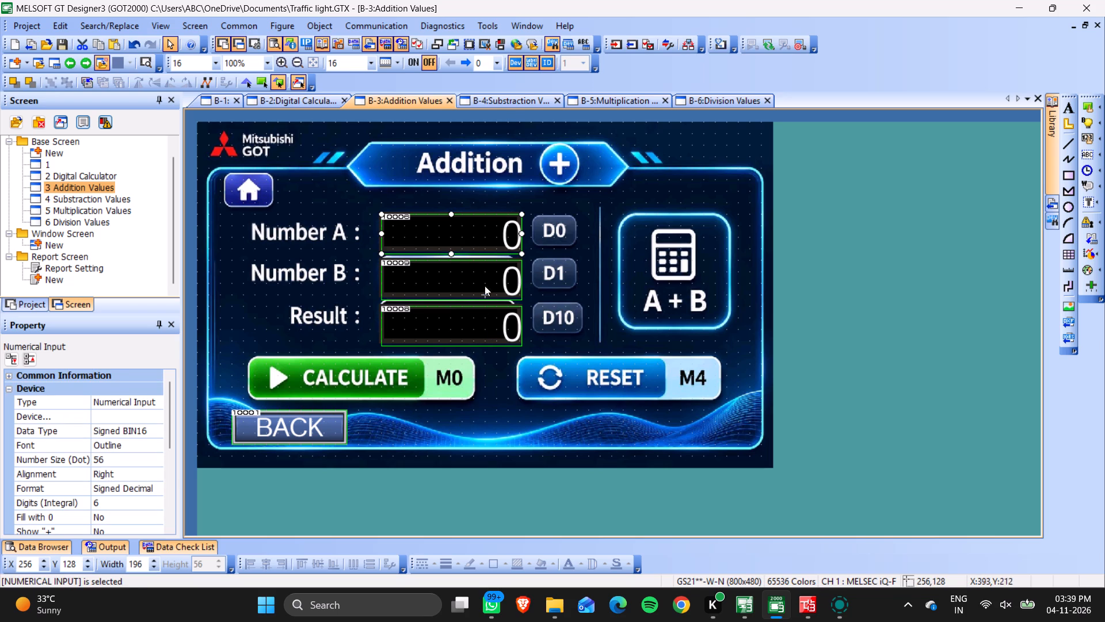
double_click(506, 241)
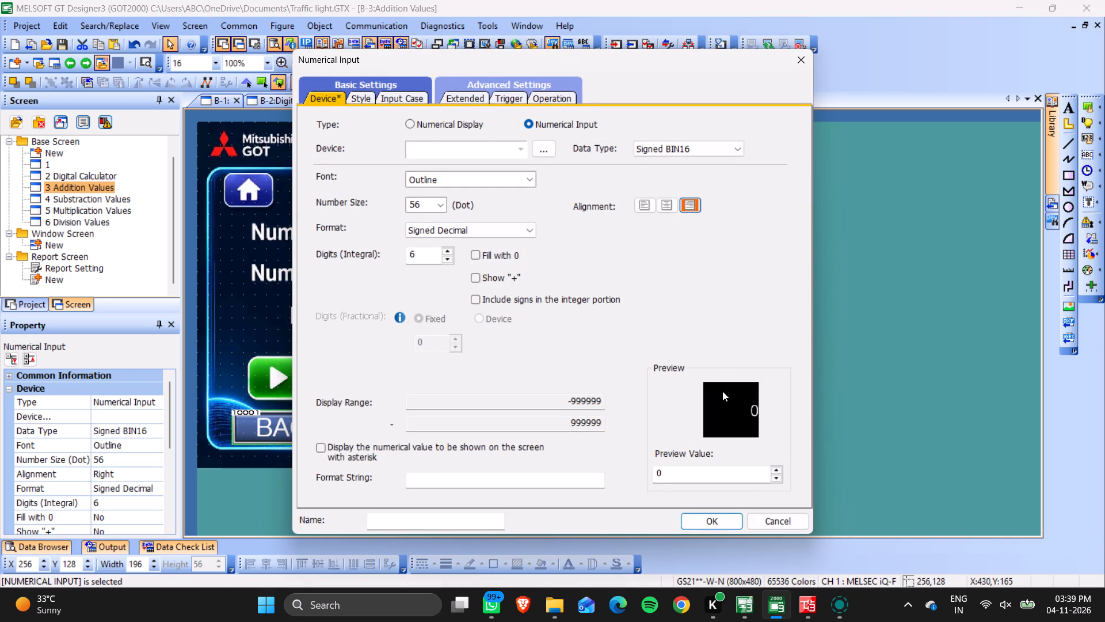
click(751, 408)
click(485, 183)
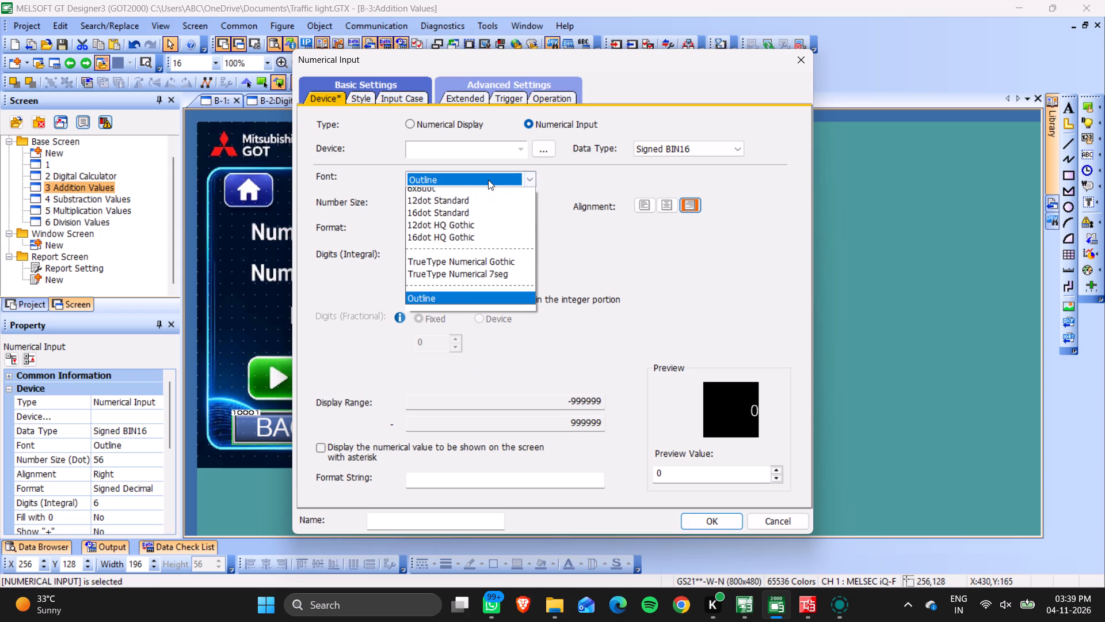
click(488, 180)
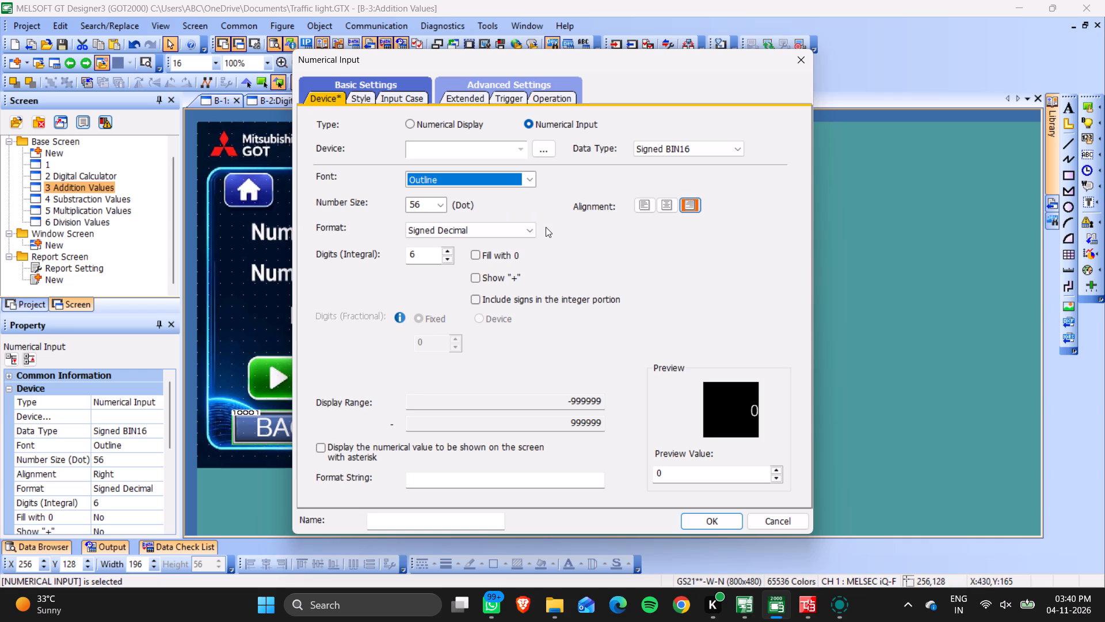
click(518, 153)
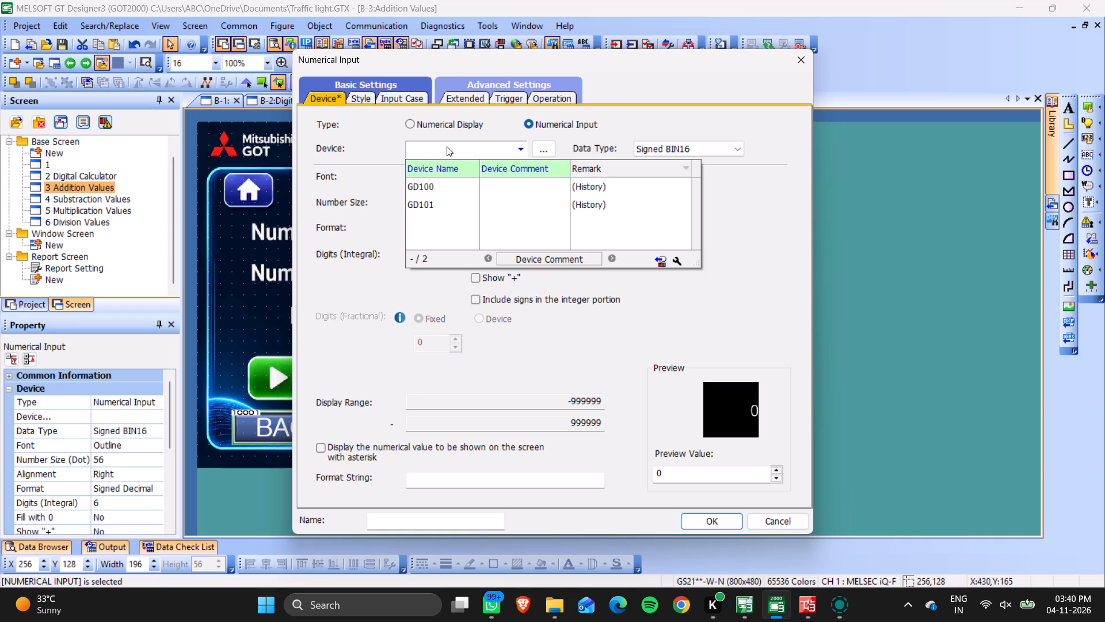
key(shift+d)
key(1)
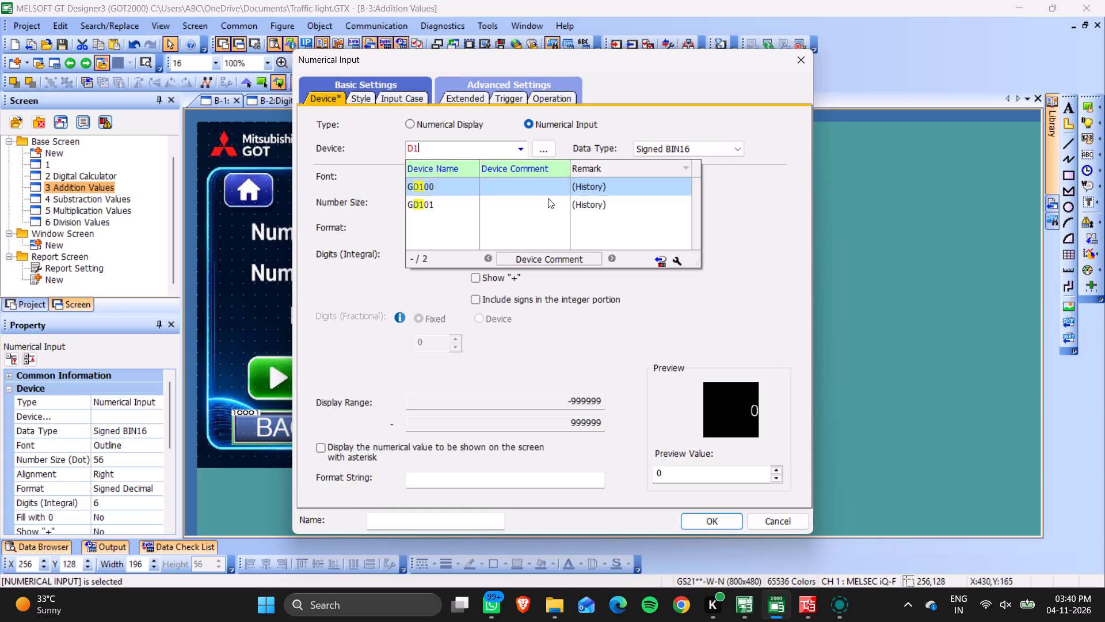
key(Return)
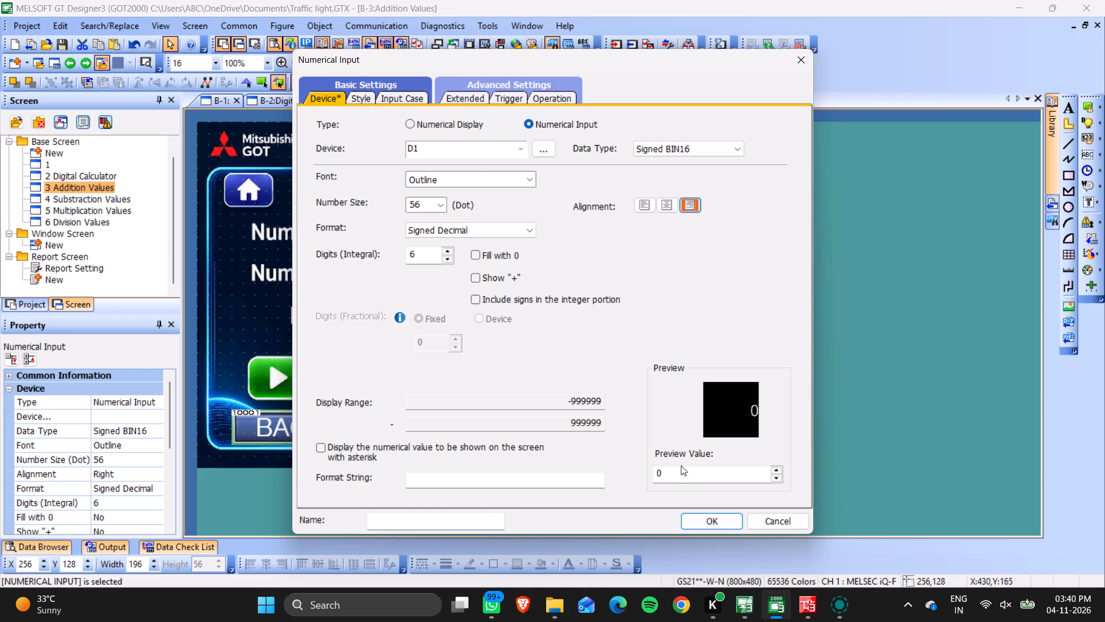
click(698, 515)
click(447, 289)
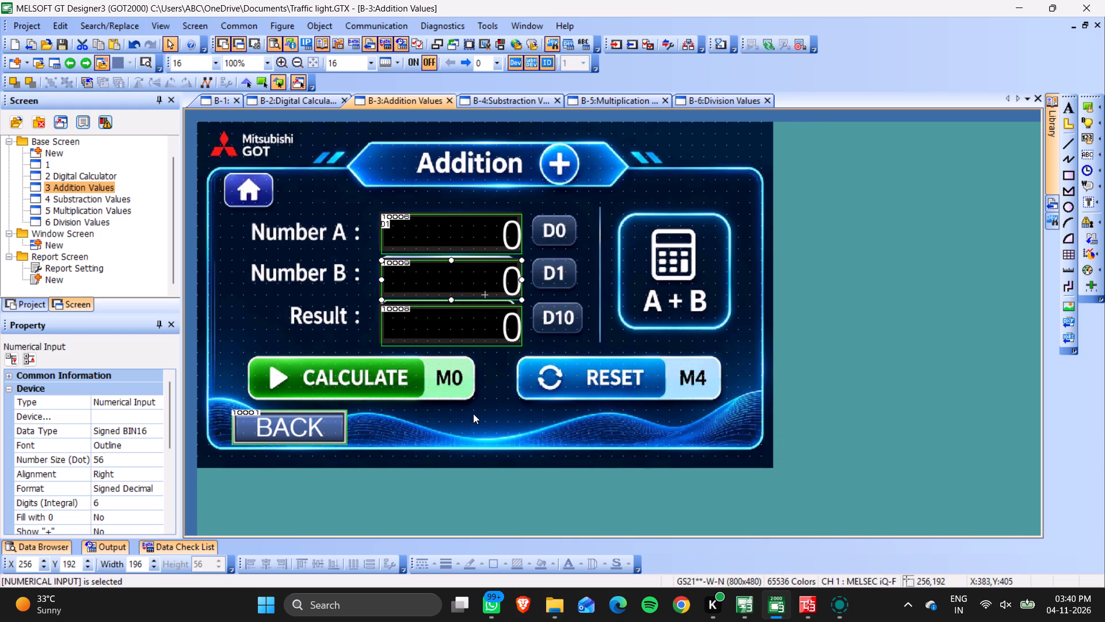
Switch to LocalSend, accept the incoming file and show the received CALCULATOR.gx3 in its folder.
click(840, 605)
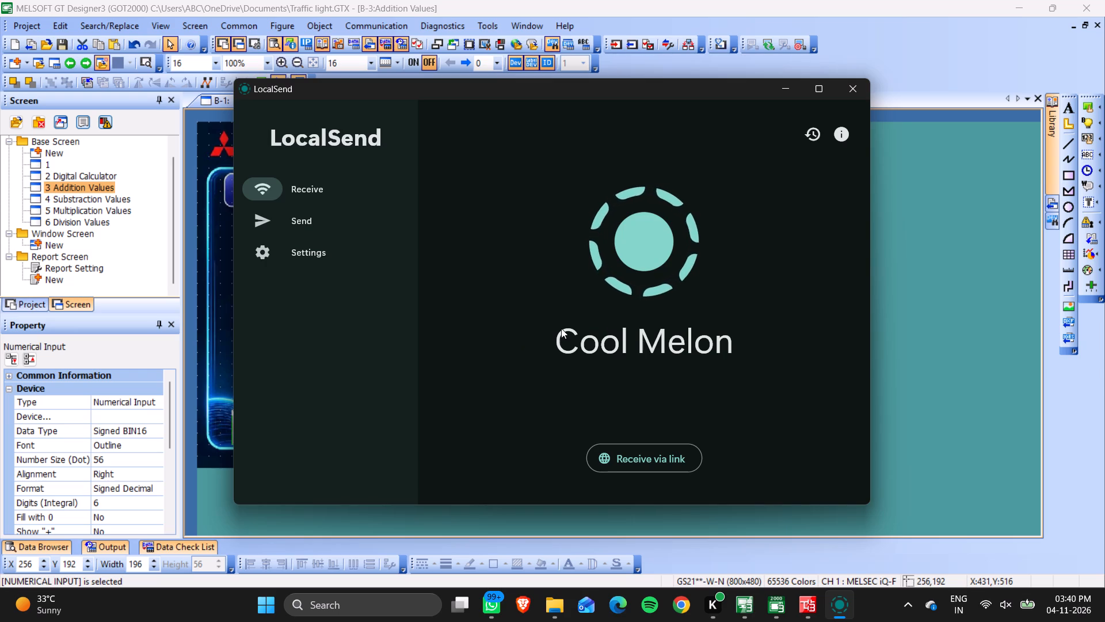
click(605, 480)
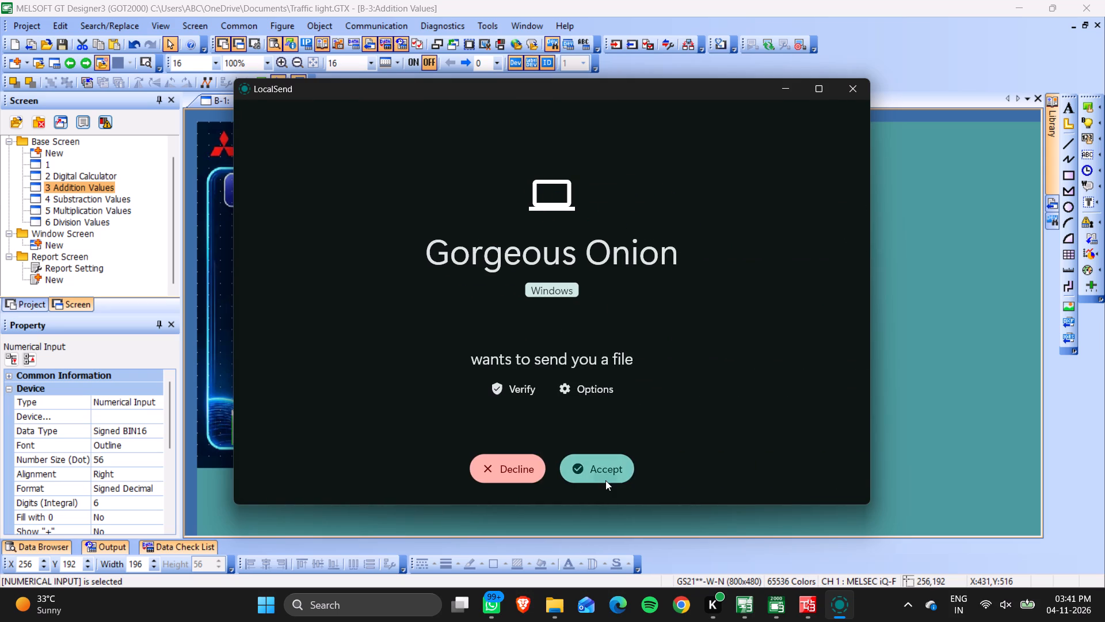
click(806, 473)
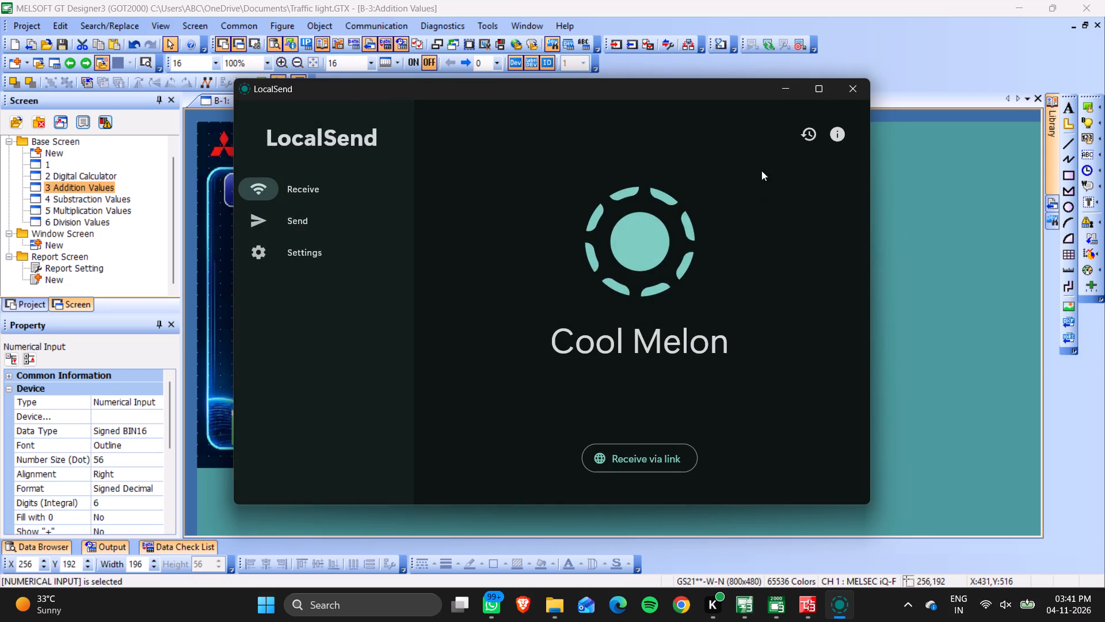
click(814, 135)
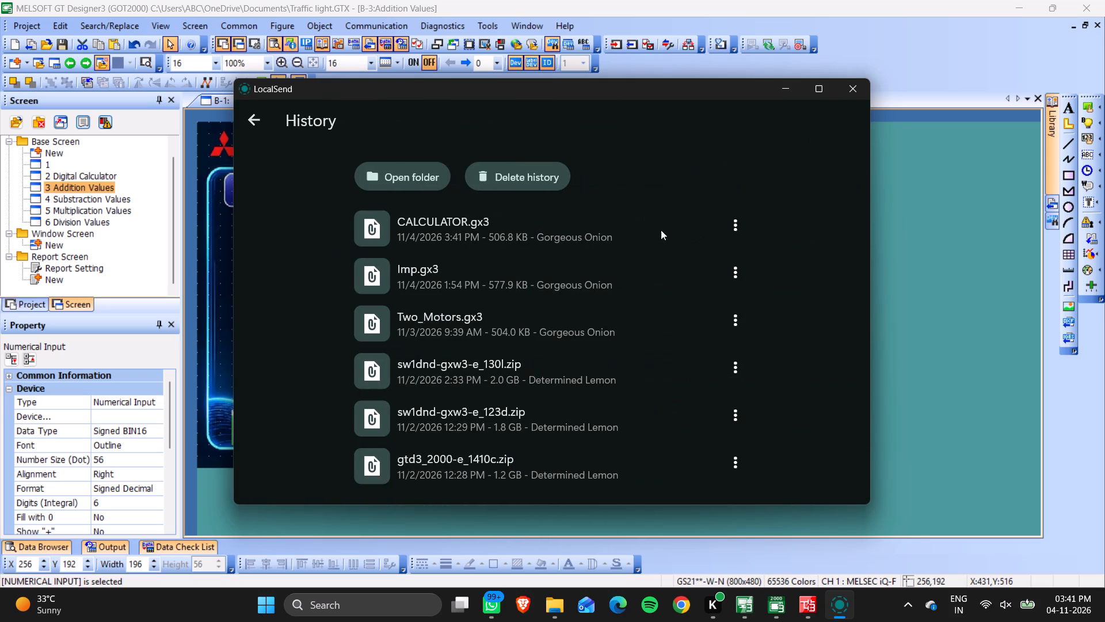
click(733, 225)
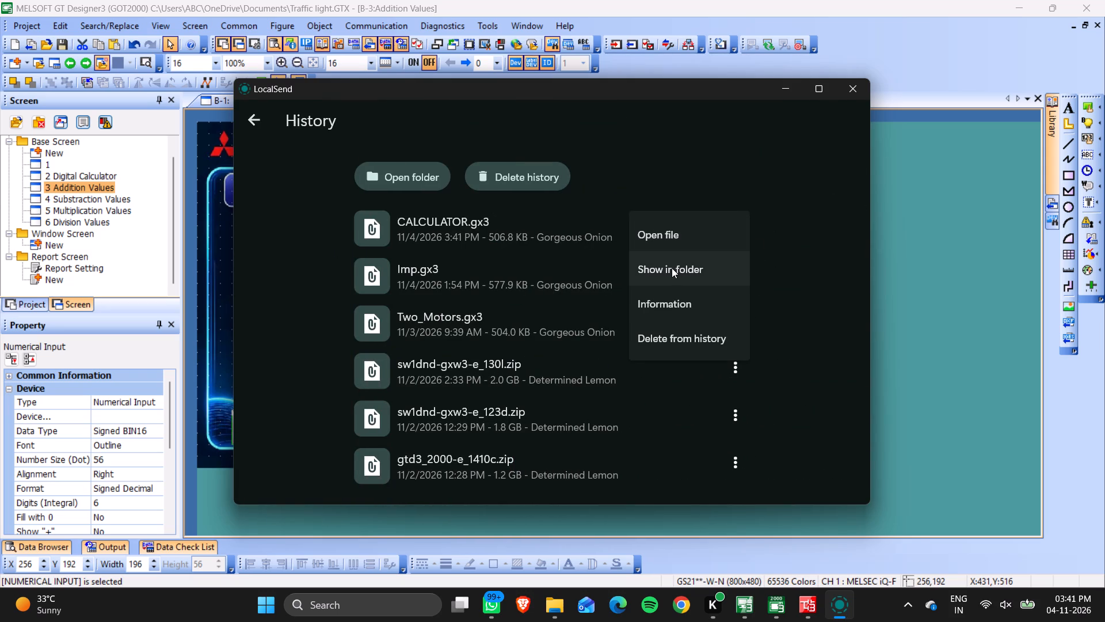
click(672, 268)
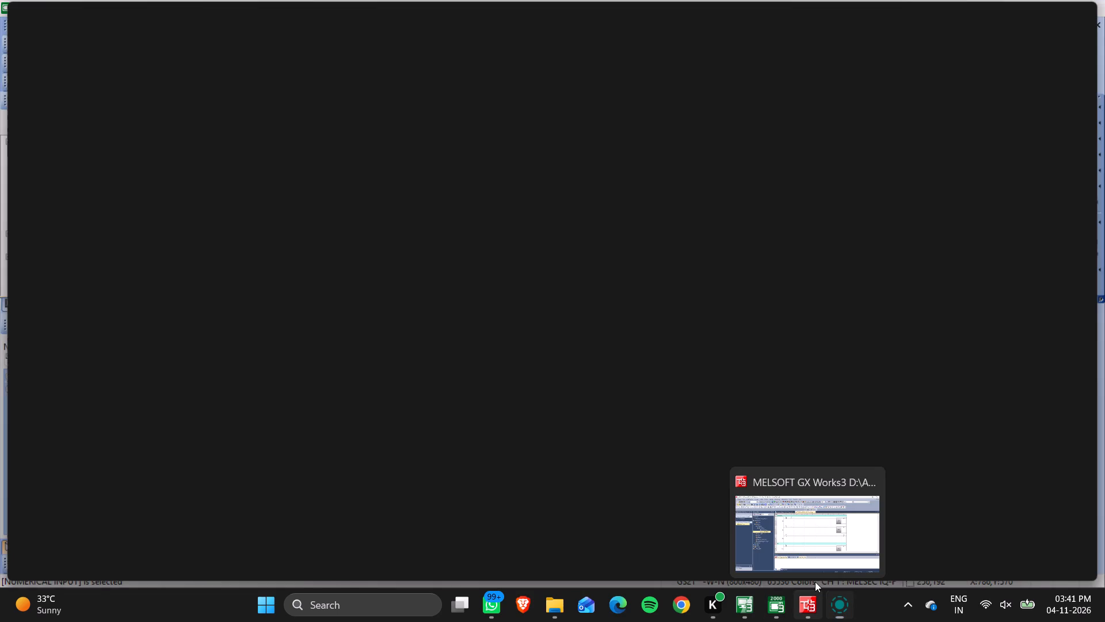
Close the GX Works3 window that is already open.
click(817, 543)
click(1088, 2)
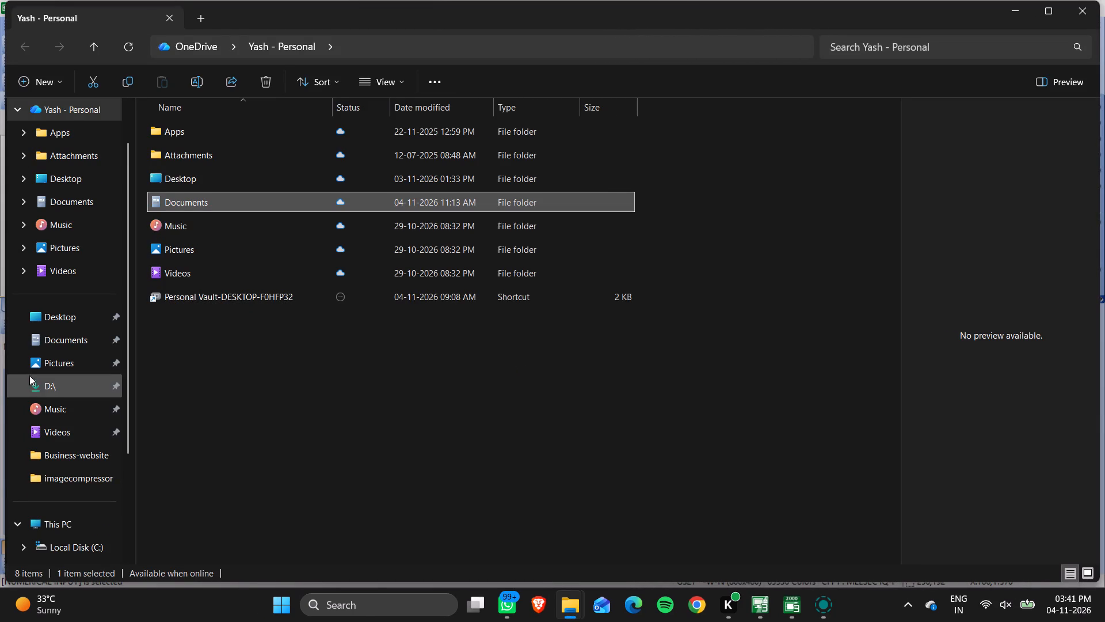
Open CALCULATOR.gx3 from the D:\ drive in GX Works3.
click(70, 378)
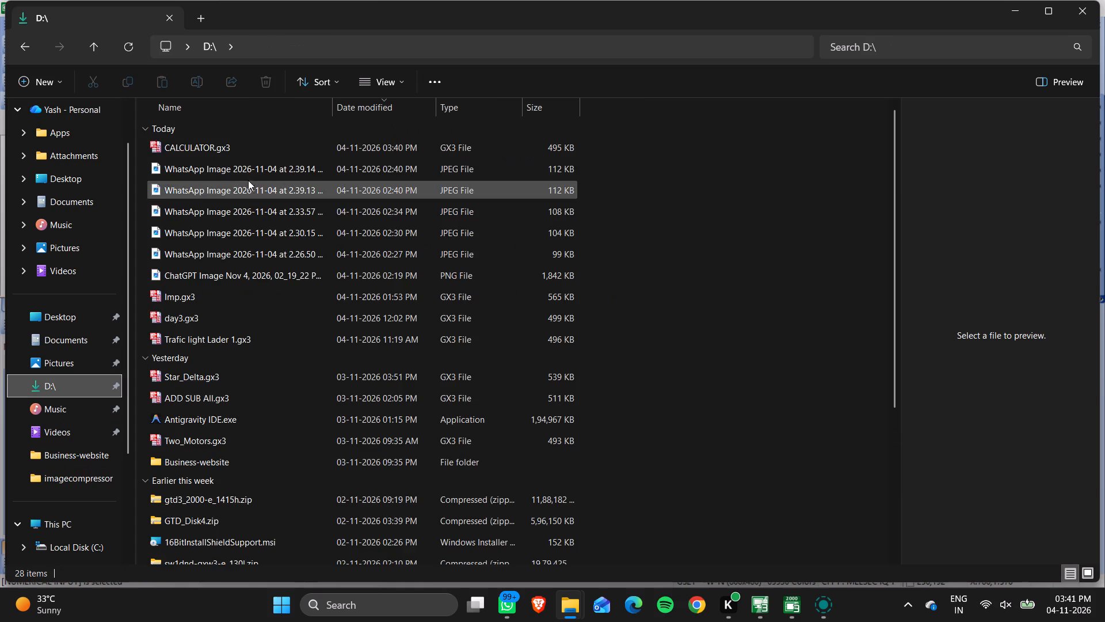
double_click(234, 150)
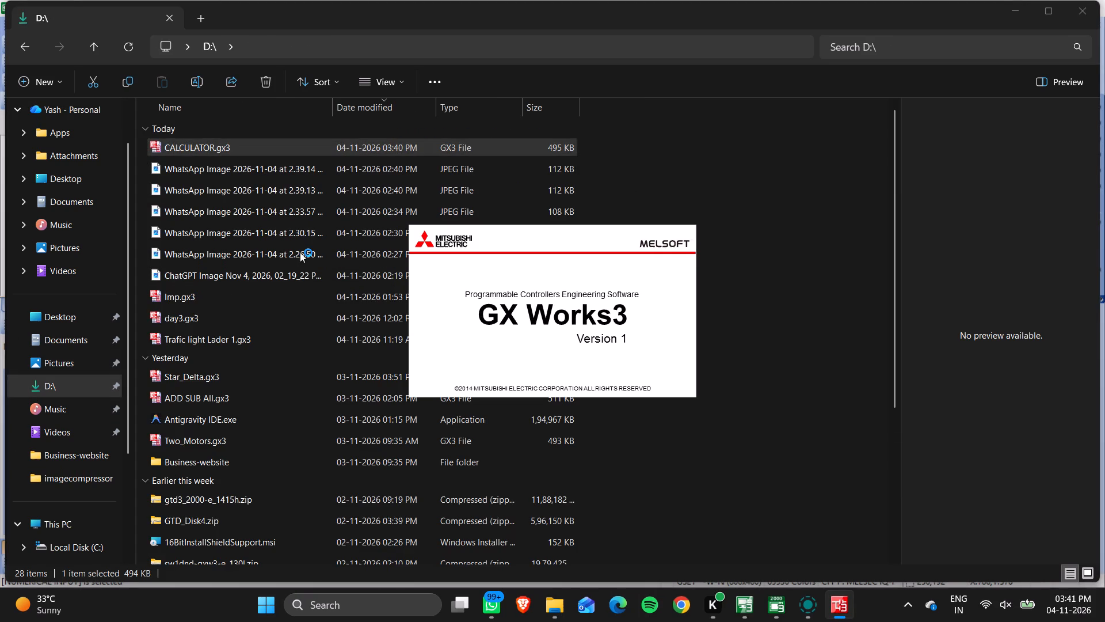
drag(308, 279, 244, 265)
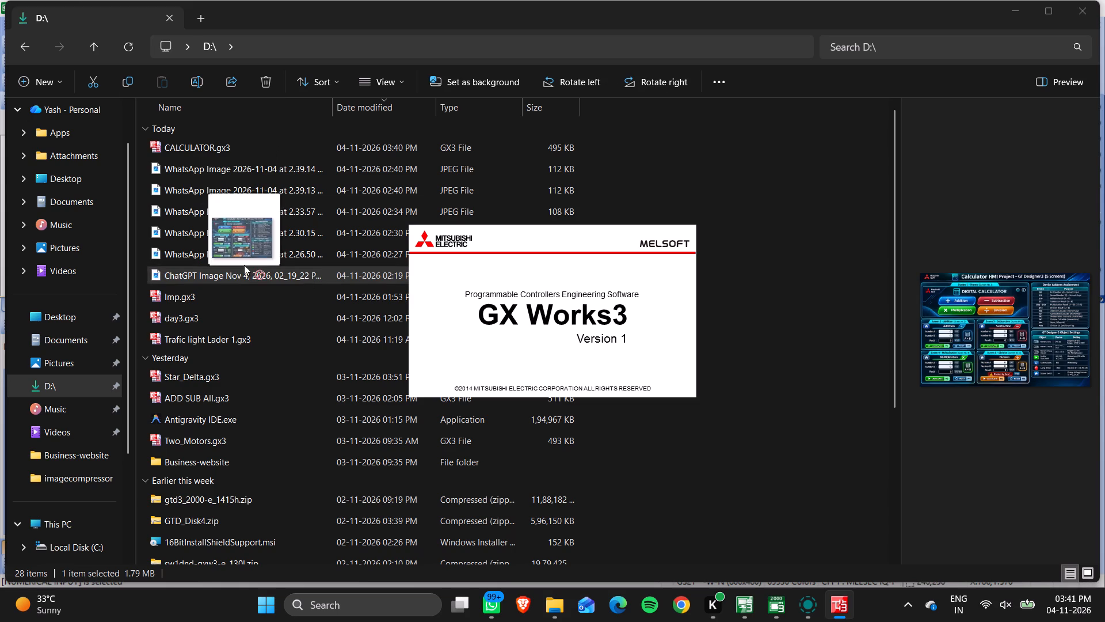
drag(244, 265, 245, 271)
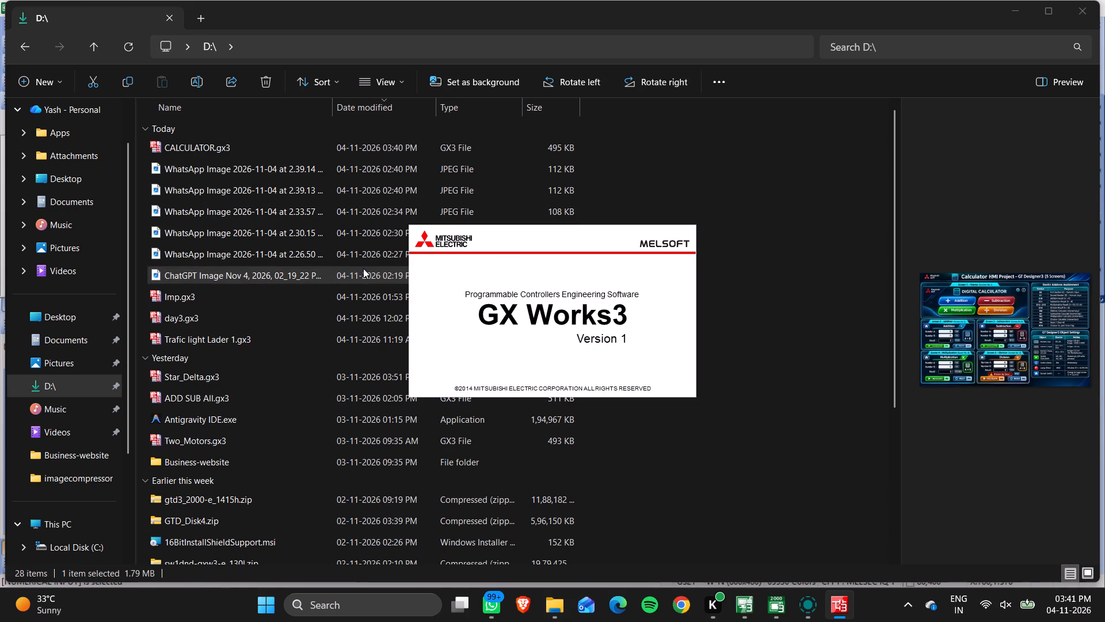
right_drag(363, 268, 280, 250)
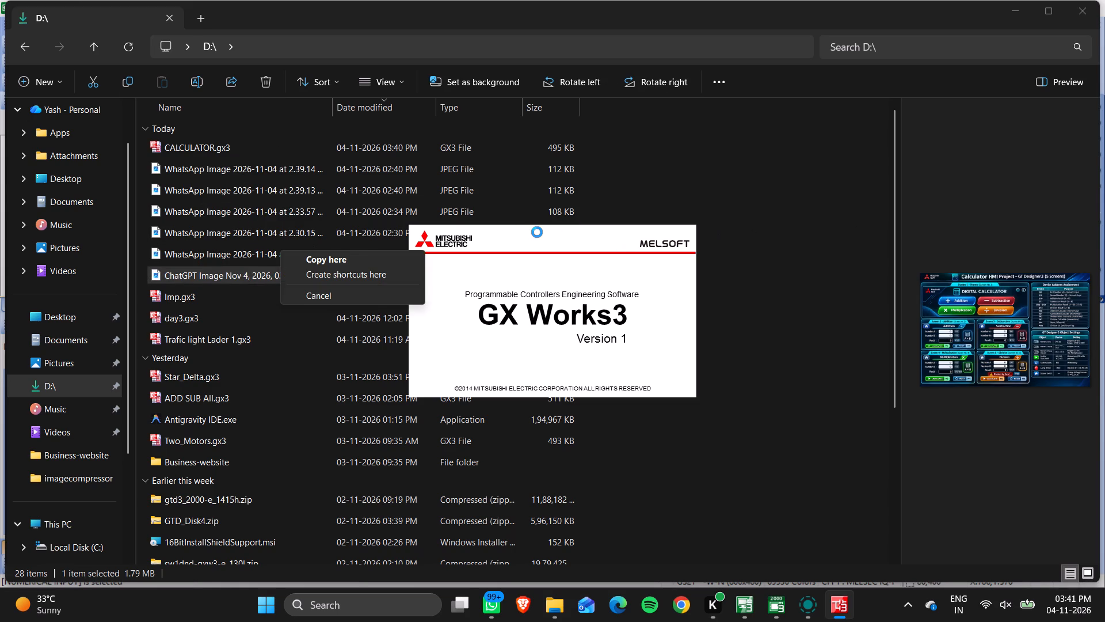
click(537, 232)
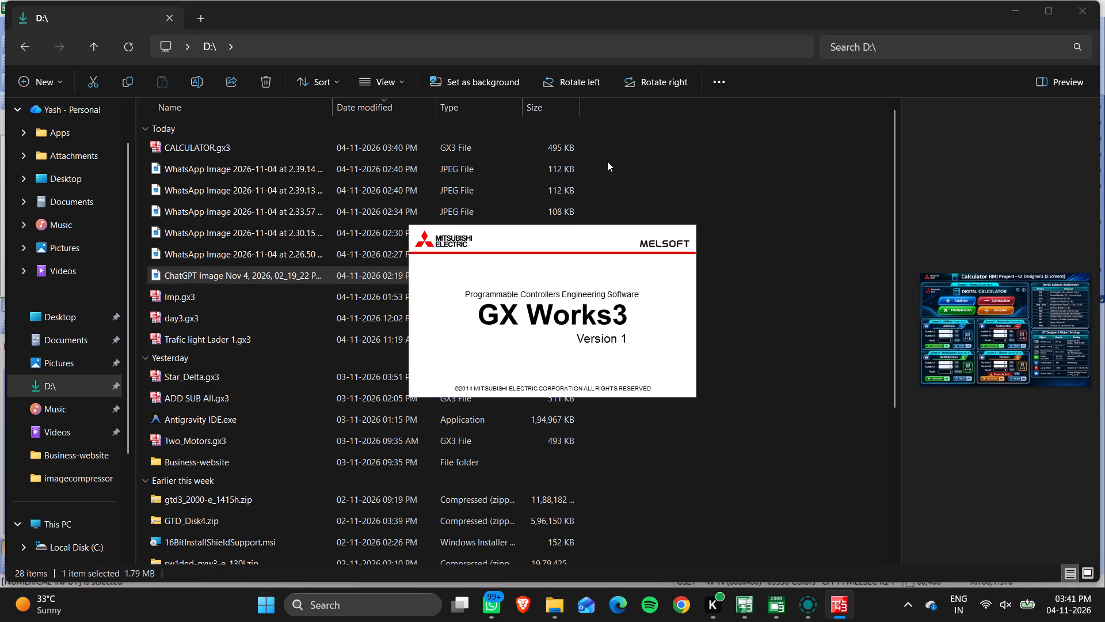
Close the duplicate D:\ File Explorer window and delete the ChatGPT image and the five WhatsApp images from D:\.
click(550, 606)
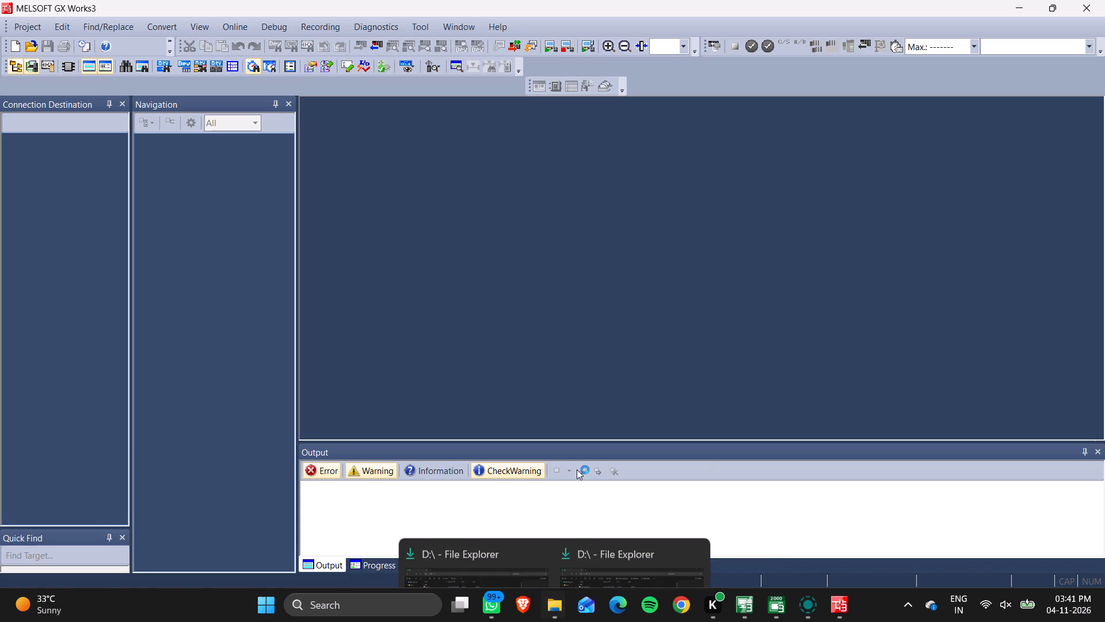
click(686, 479)
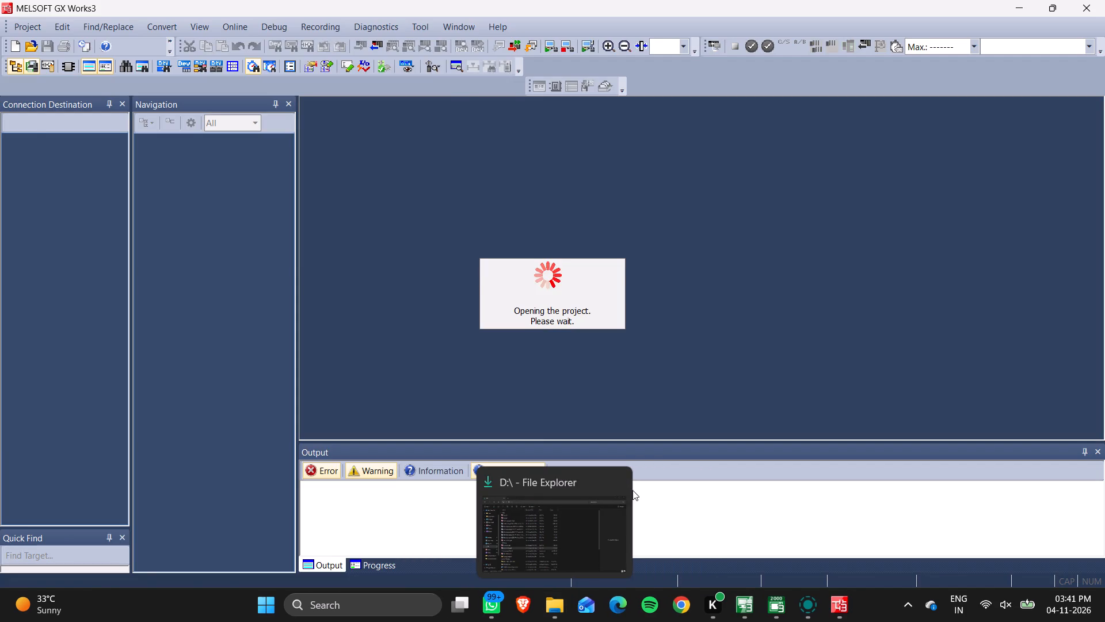
click(573, 515)
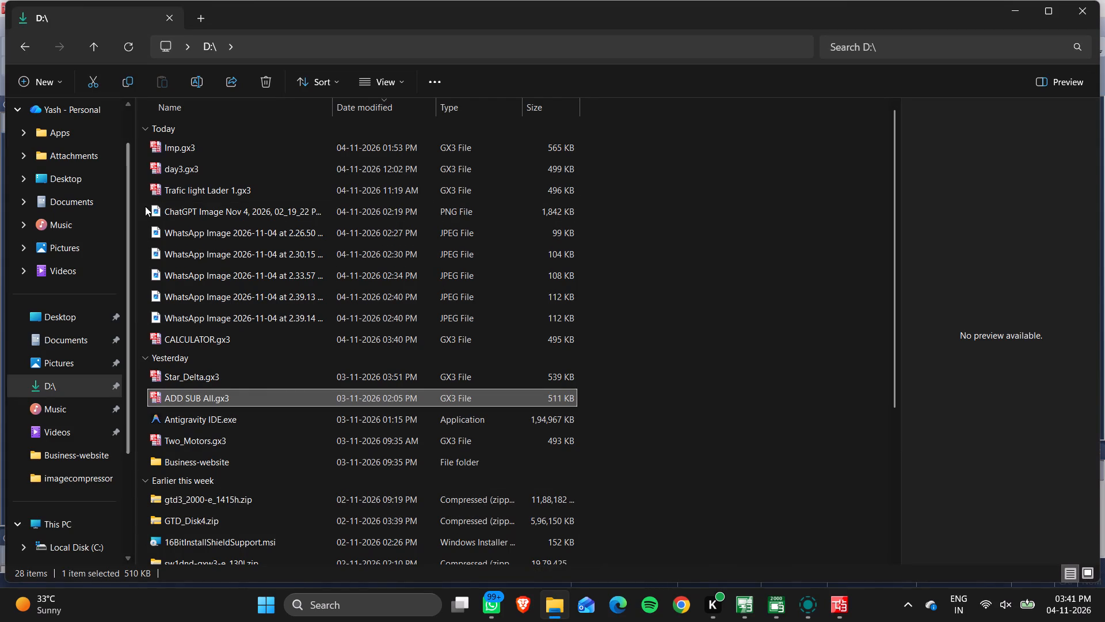
drag(142, 201, 249, 298)
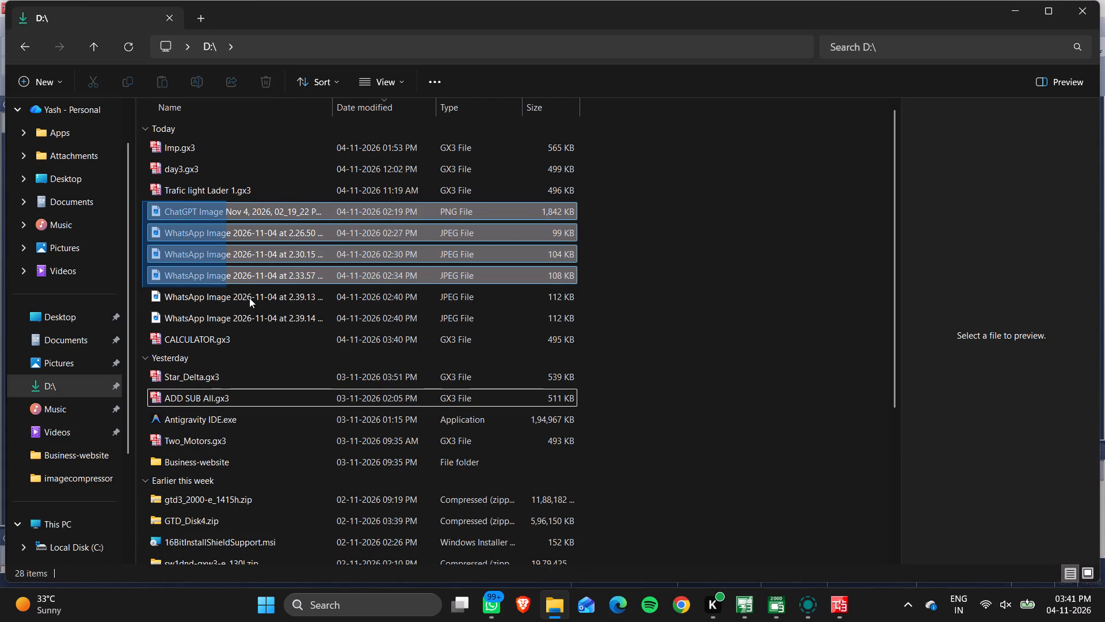
drag(249, 298, 290, 315)
key(Delete)
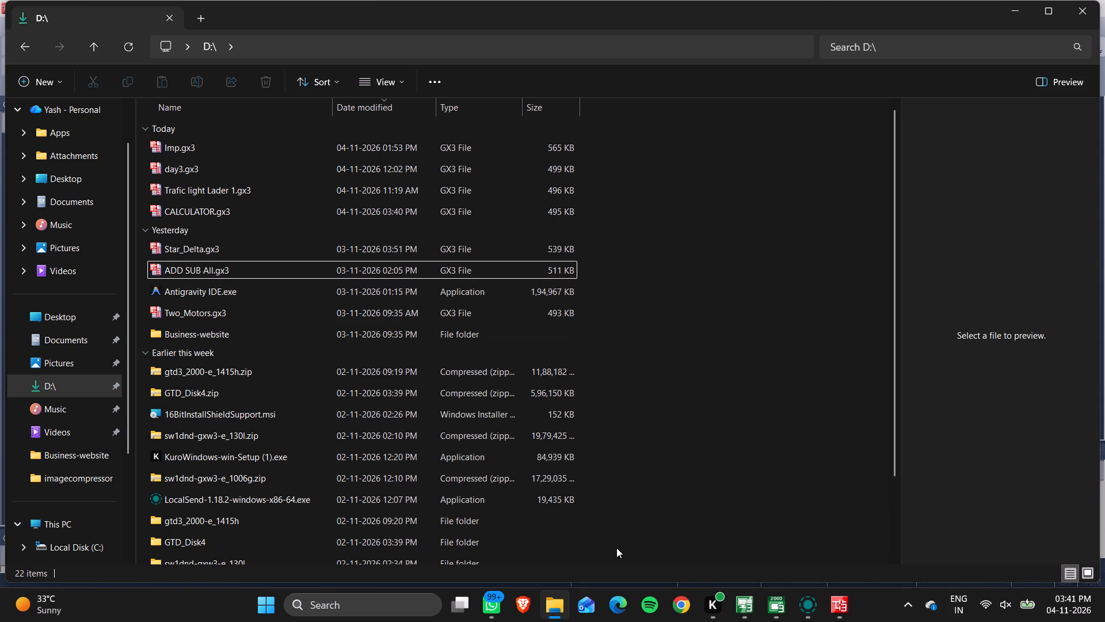
Close LocalSend and switch back to GX Works3.
click(810, 616)
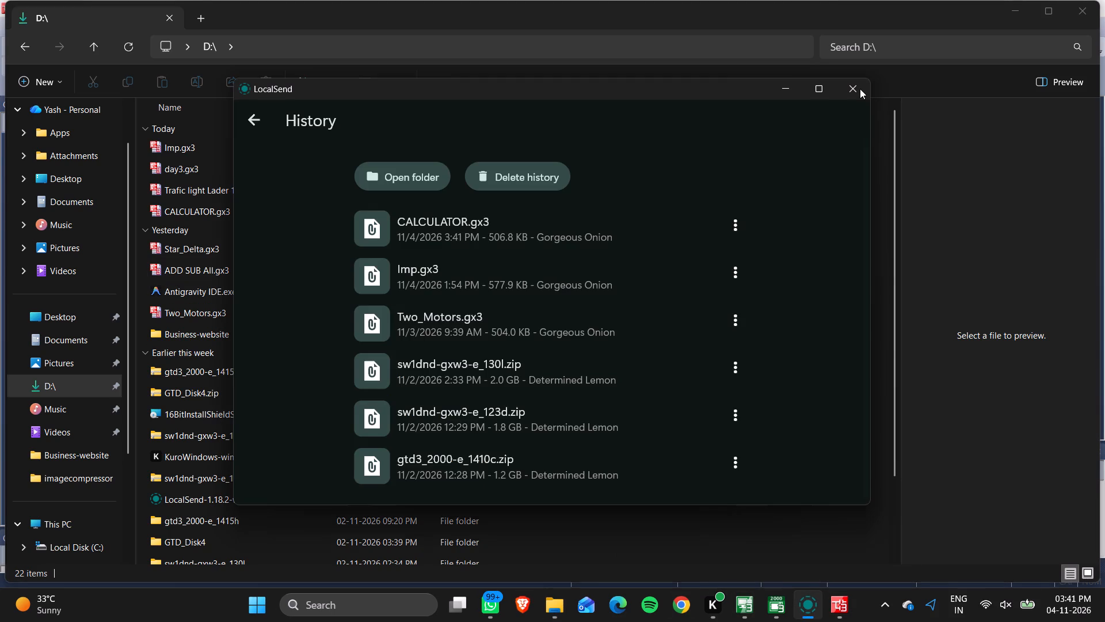
click(856, 90)
click(829, 605)
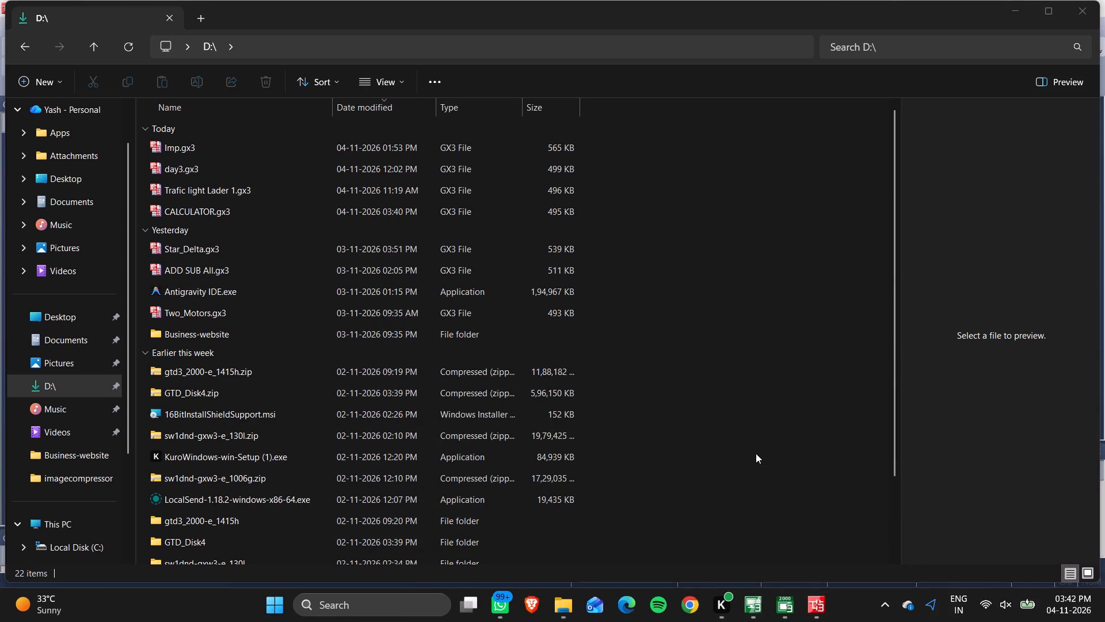
click(829, 614)
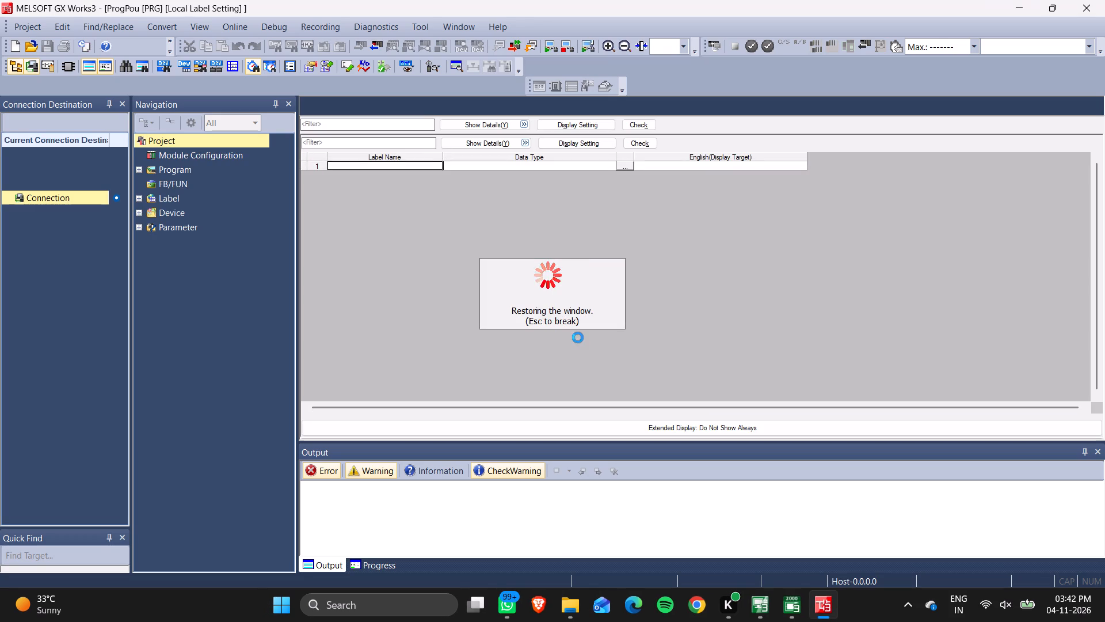
Switch to Google Chrome and enter "alde" as a Google search.
click(691, 609)
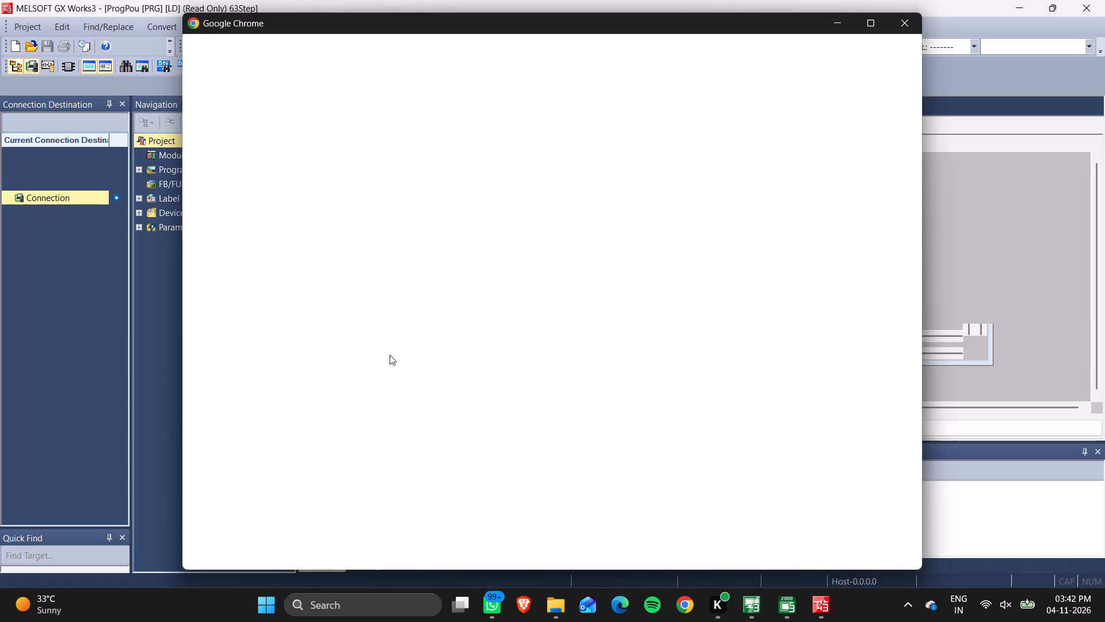
click(593, 299)
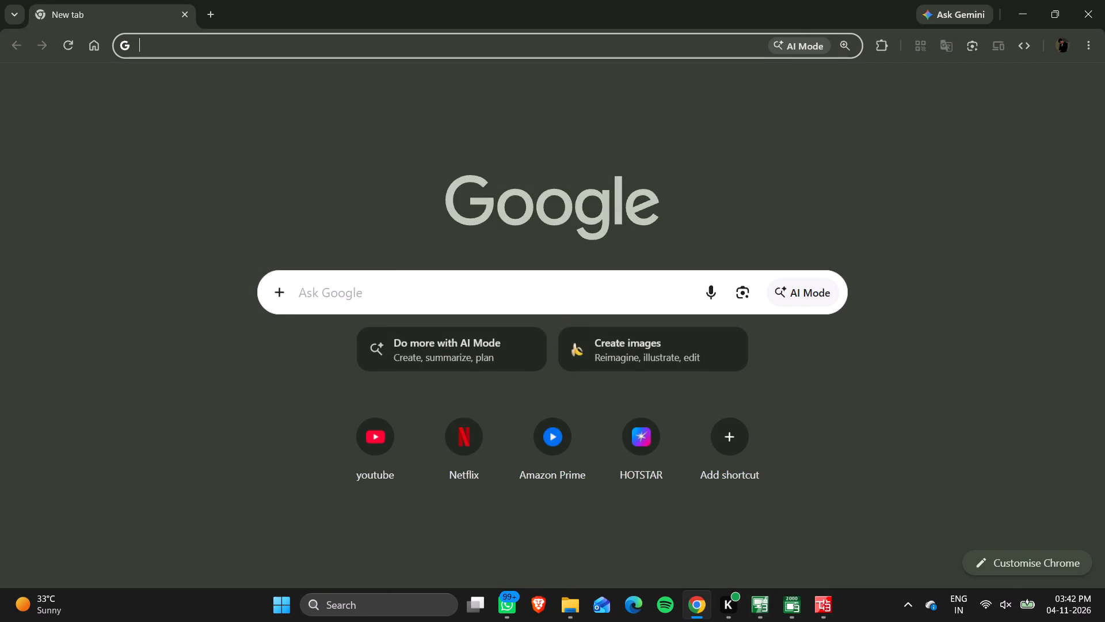
click(369, 291)
text(al)
text(de)
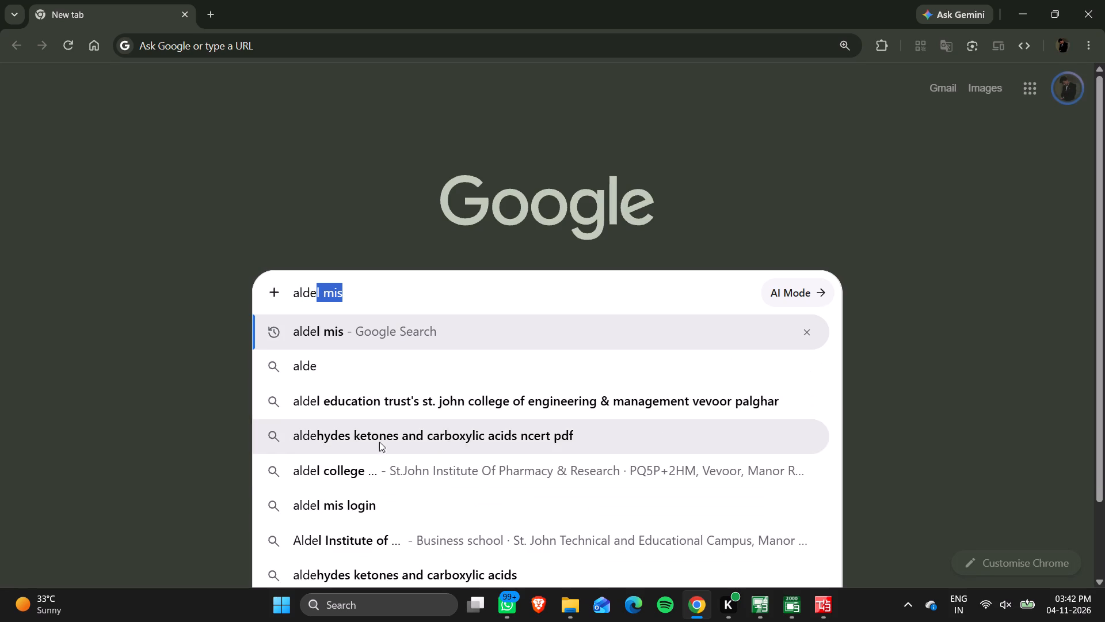
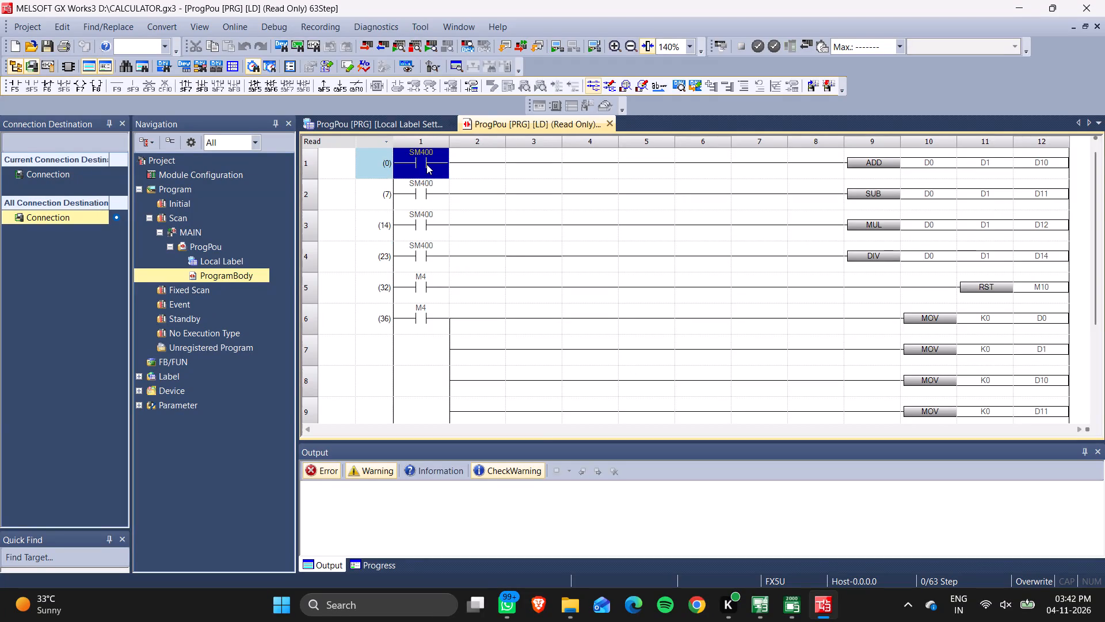
Start the PLC simulation of the CALCULATOR ladder program.
click(166, 28)
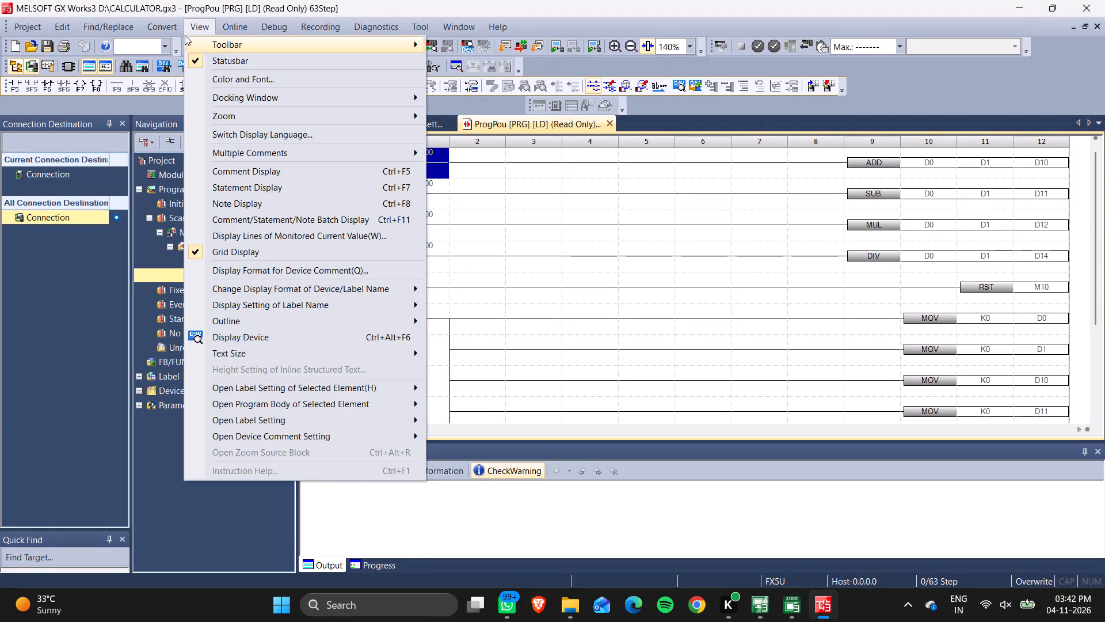
click(169, 40)
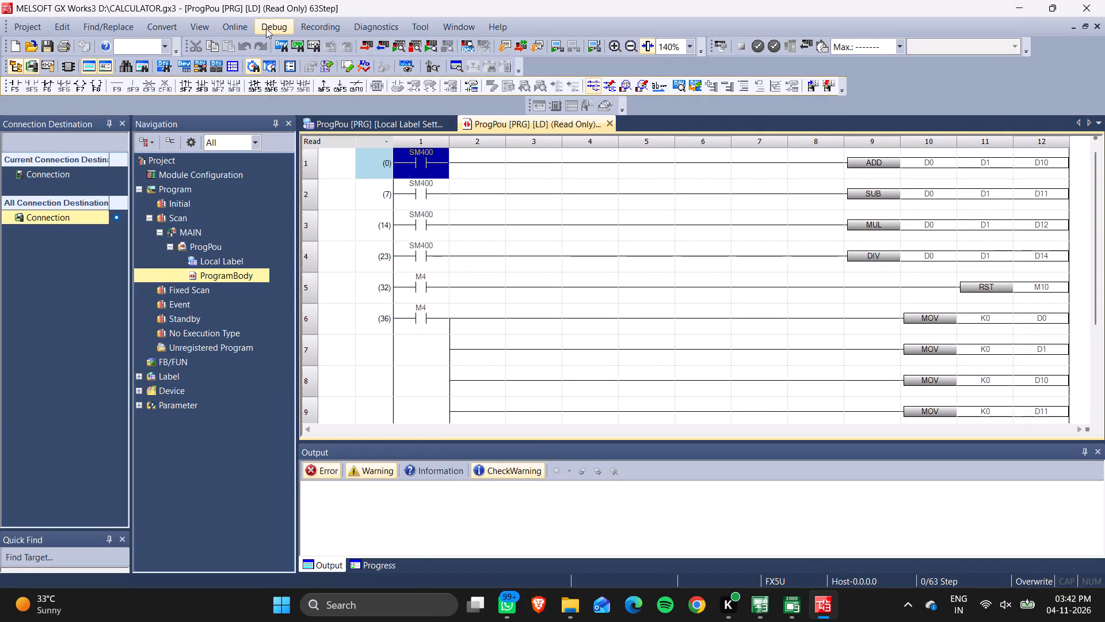
click(268, 28)
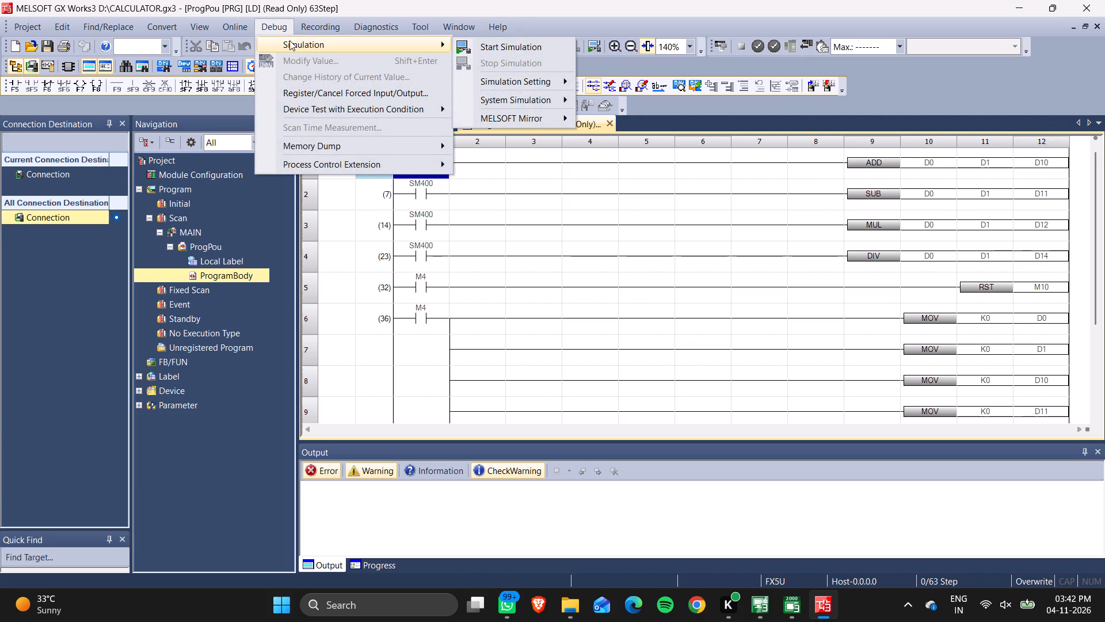
click(289, 40)
click(523, 52)
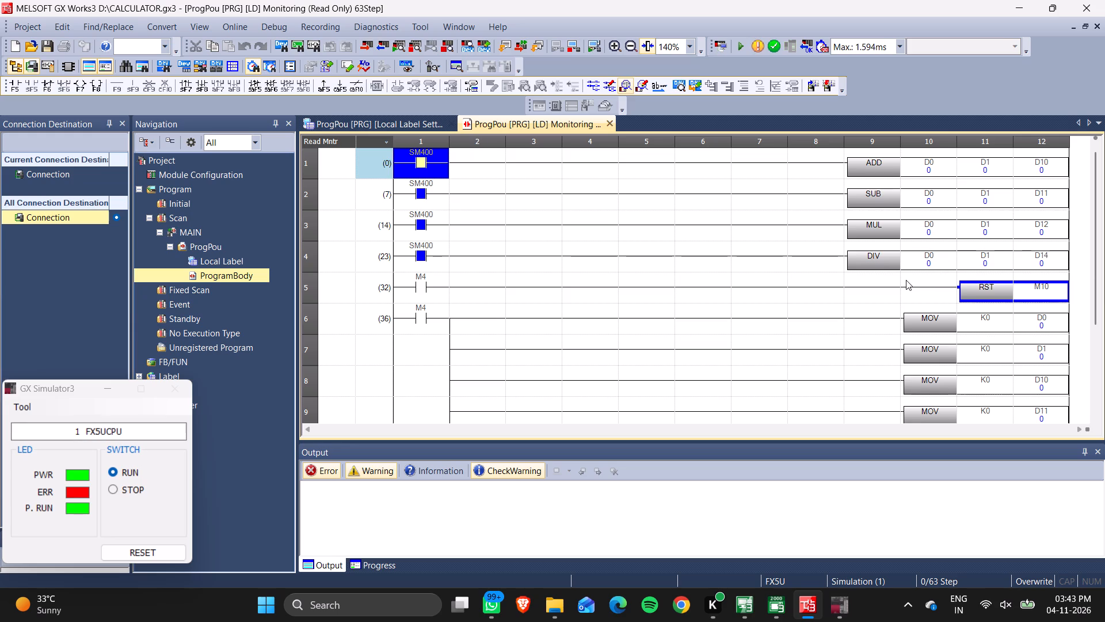
Switch to GT Designer3 and assign device D1 to the Number B numerical input on the Addition screen.
key(alt+Tab)
key(alt+Tab)
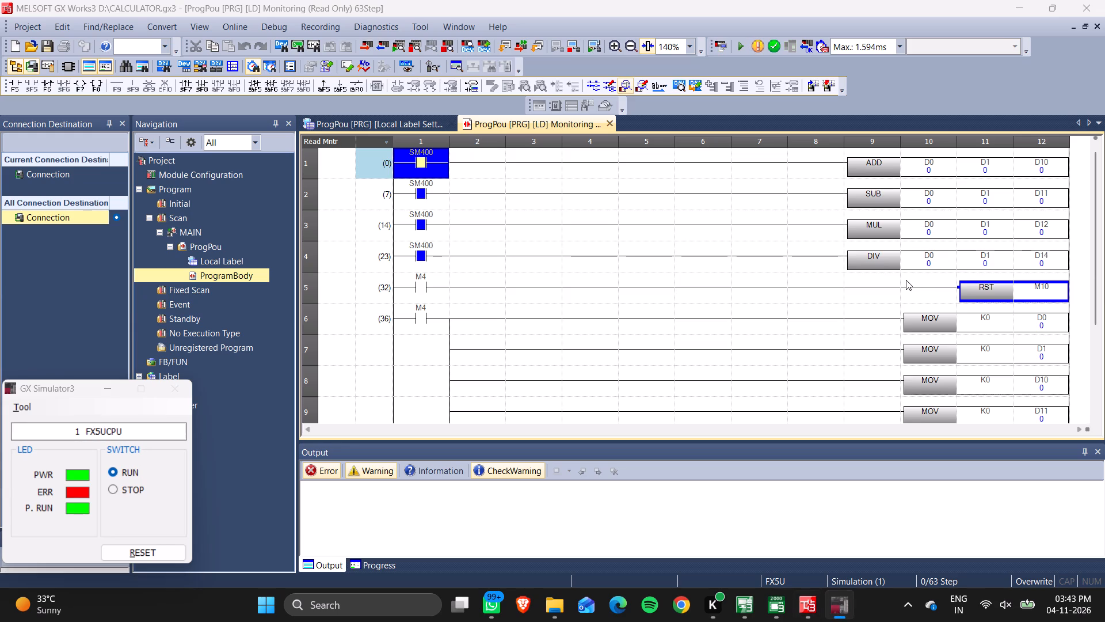
key(alt+Tab)
key(alt+Tab)
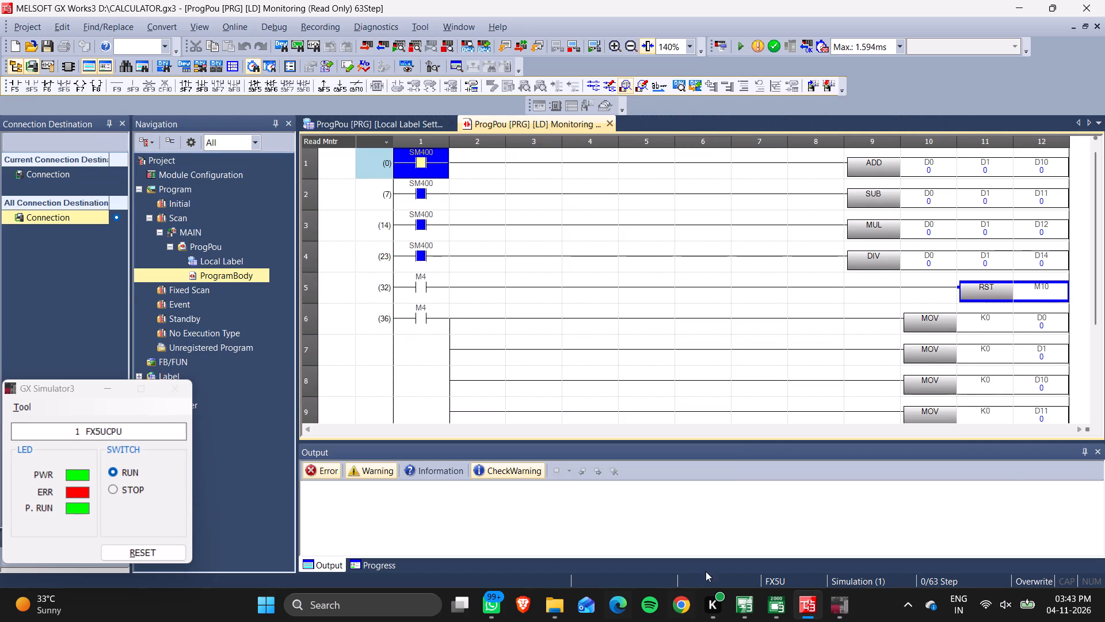
click(776, 606)
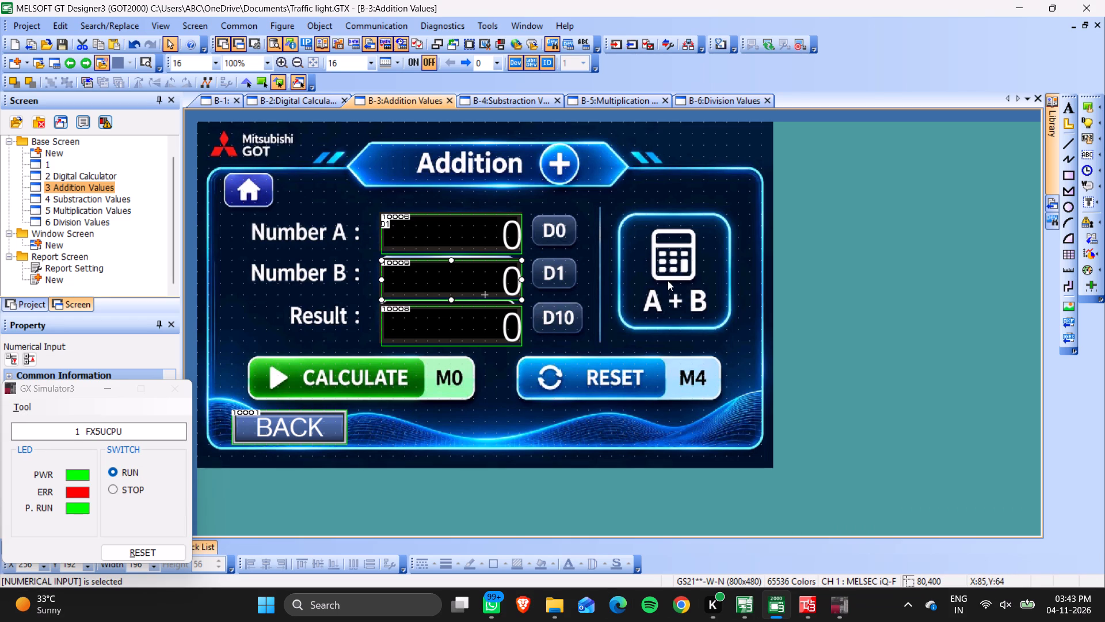
double_click(457, 318)
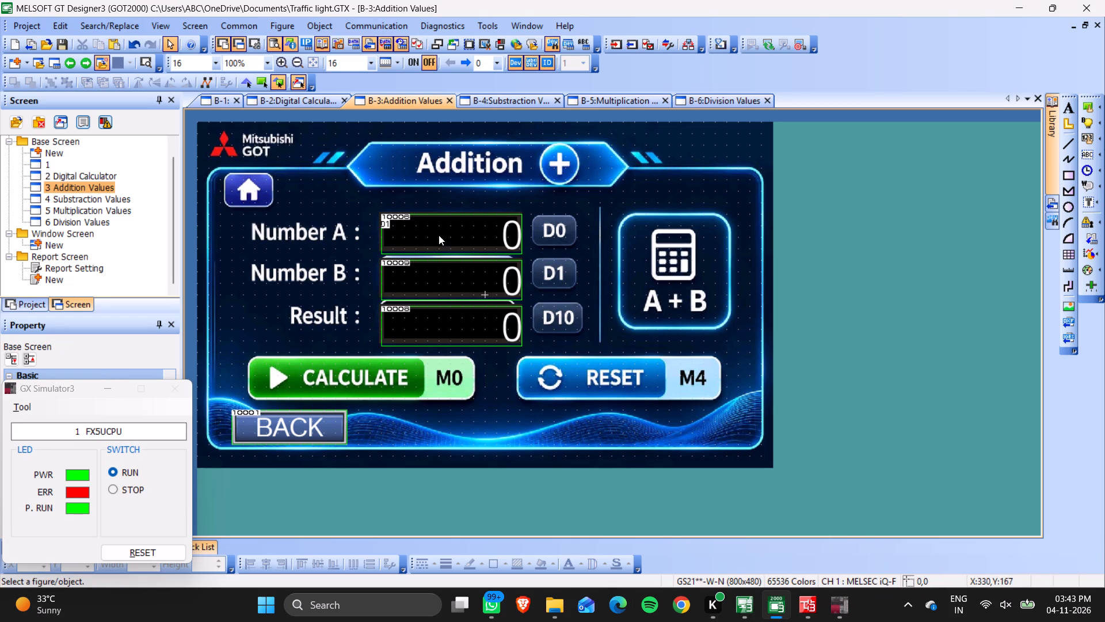
double_click(433, 292)
double_click(434, 293)
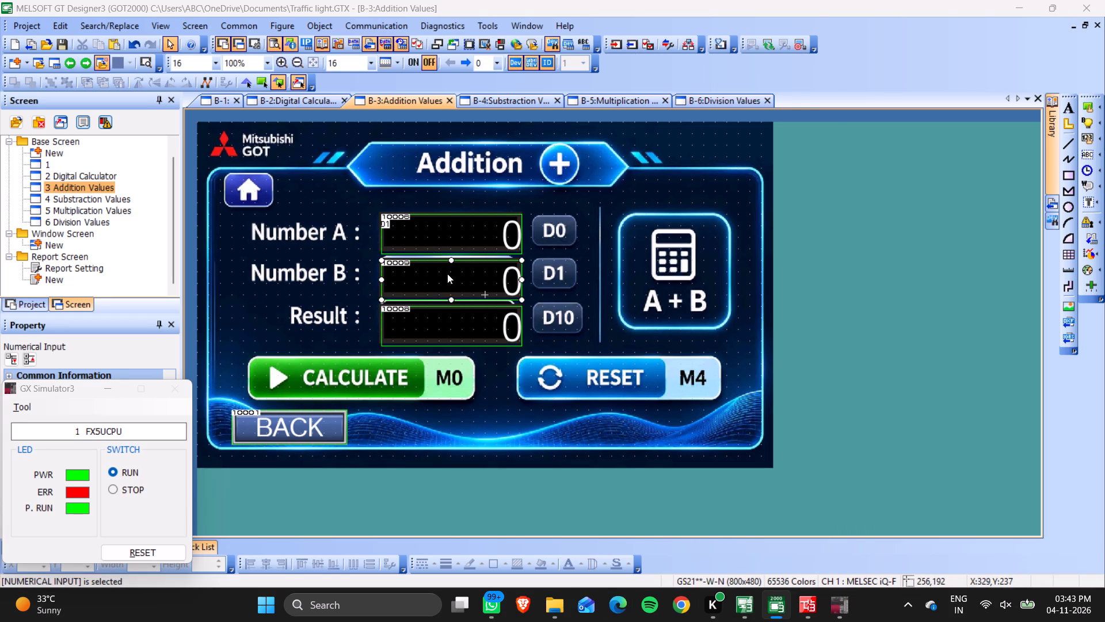
click(447, 274)
click(439, 150)
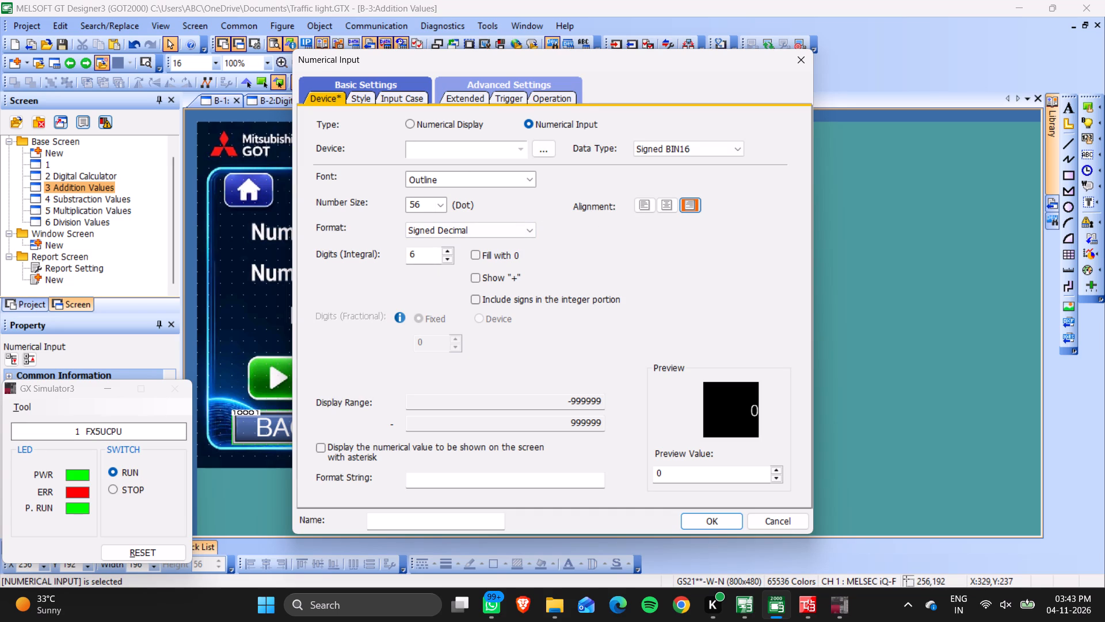
text(d1)
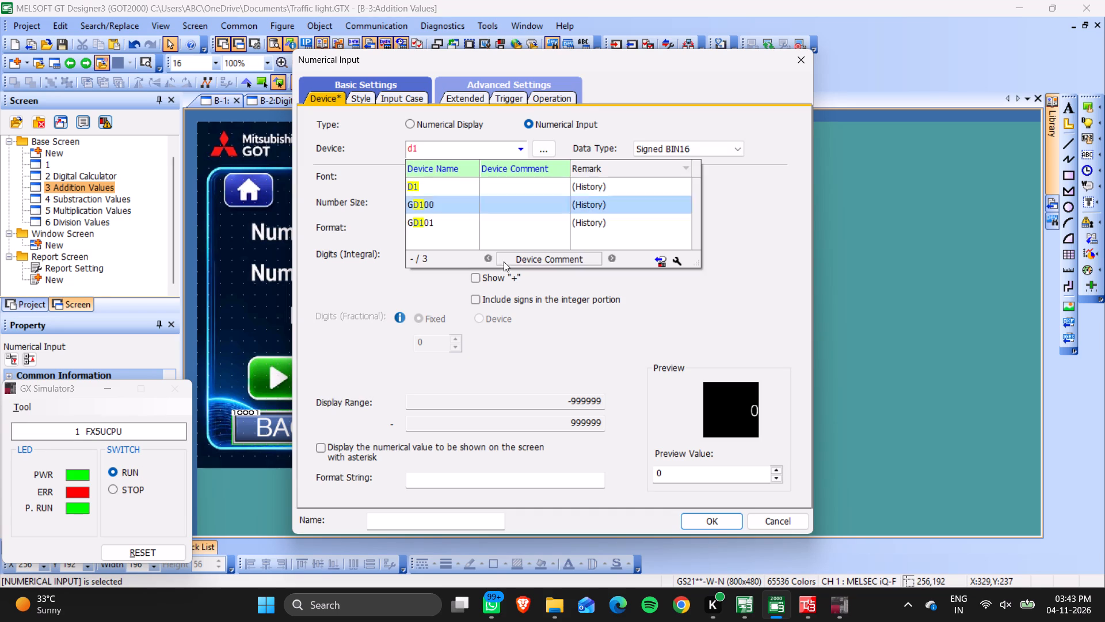
key(BackSpace)
key(BackSpace)
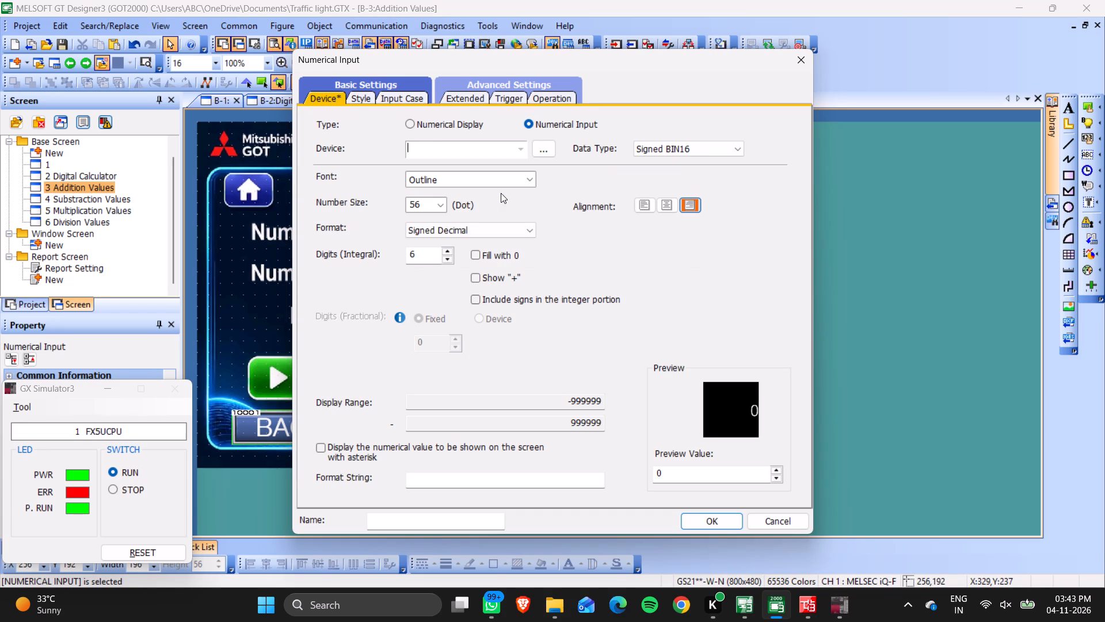
text(D1)
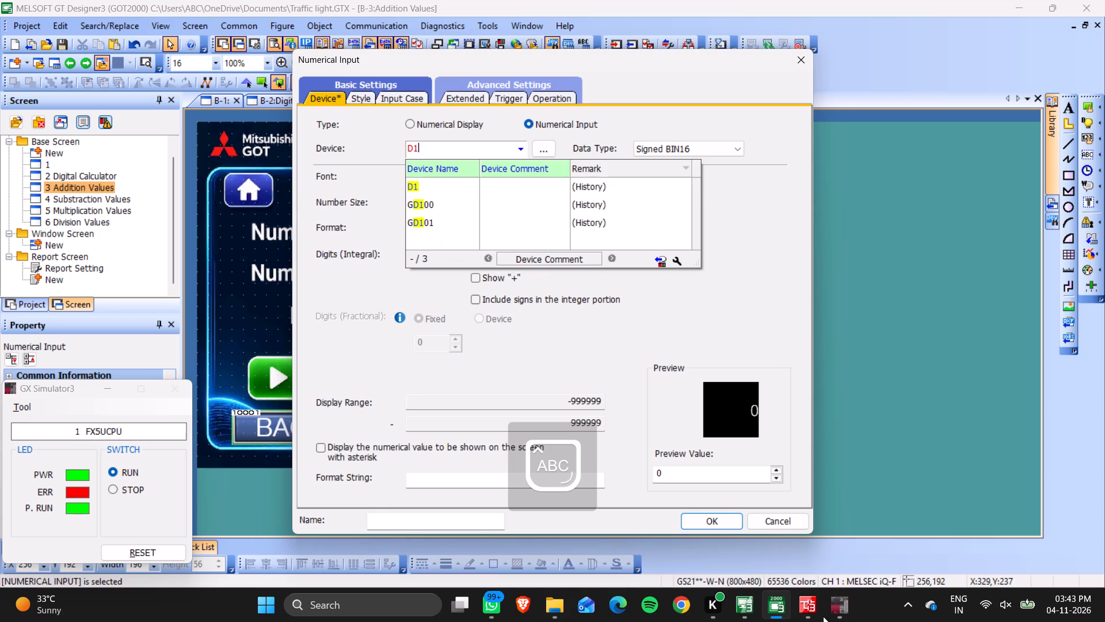
click(702, 520)
click(703, 520)
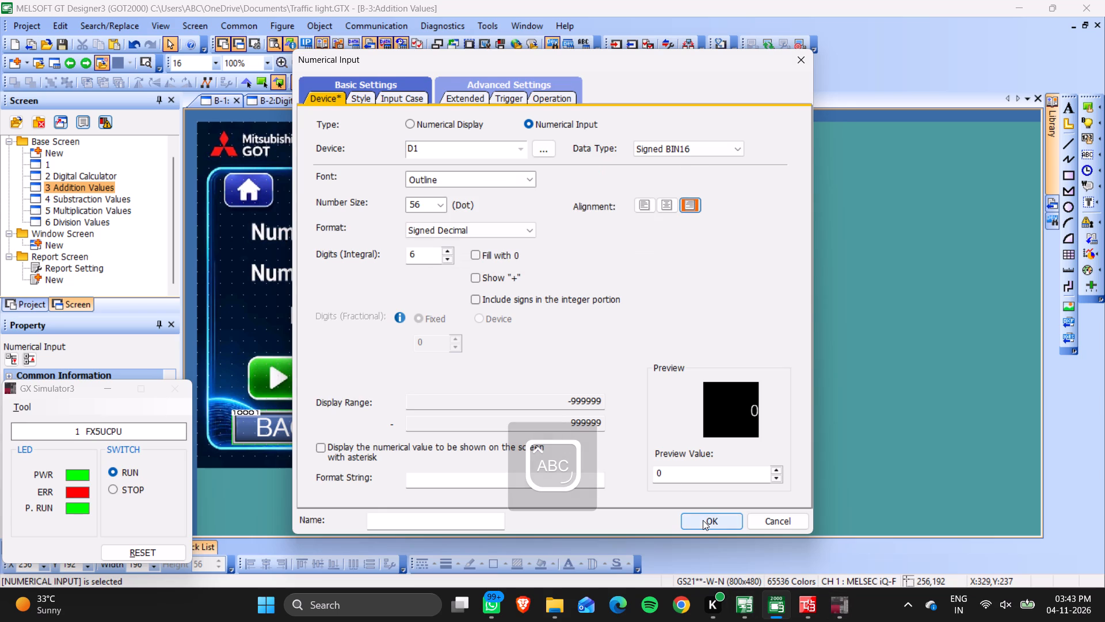
Change the device of the Number A numerical input on the Addition screen to D0.
double_click(476, 230)
double_click(463, 233)
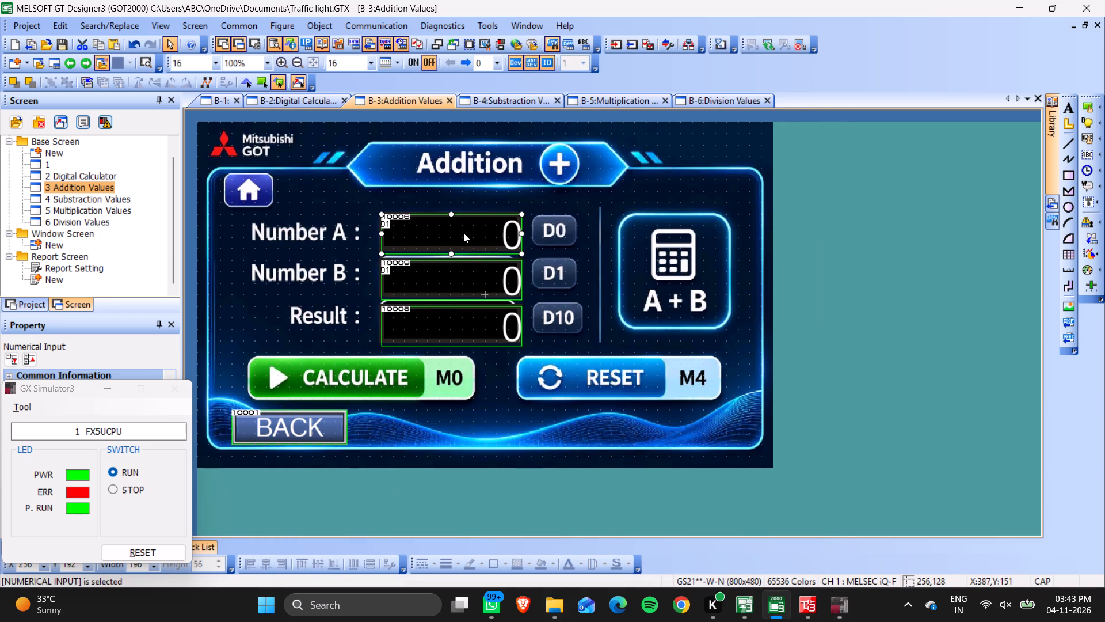
click(436, 146)
key(BackSpace)
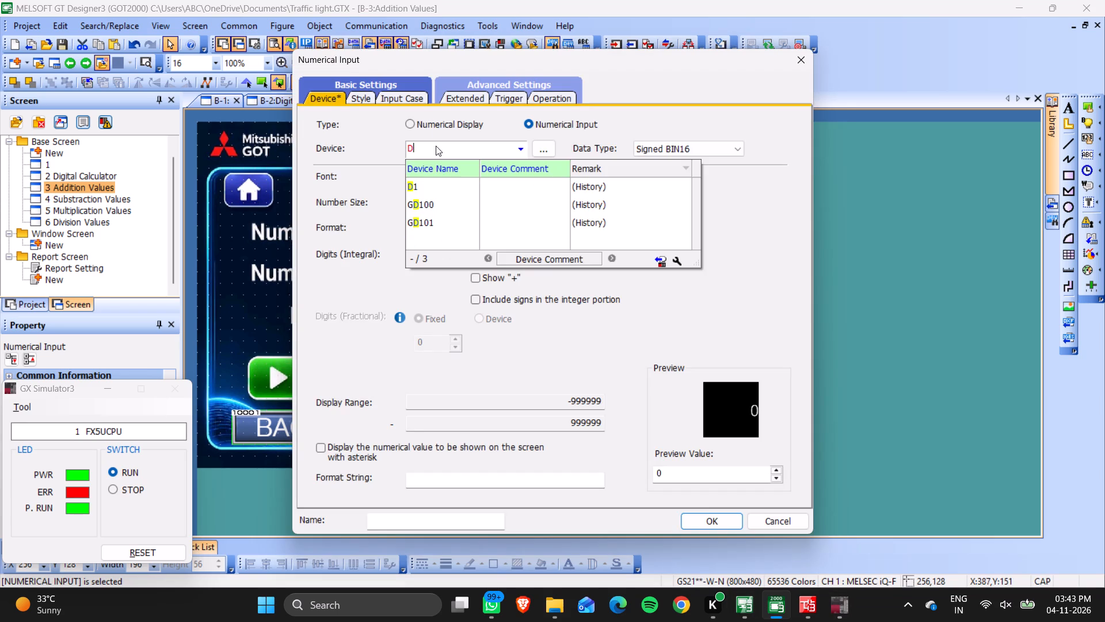
key(0)
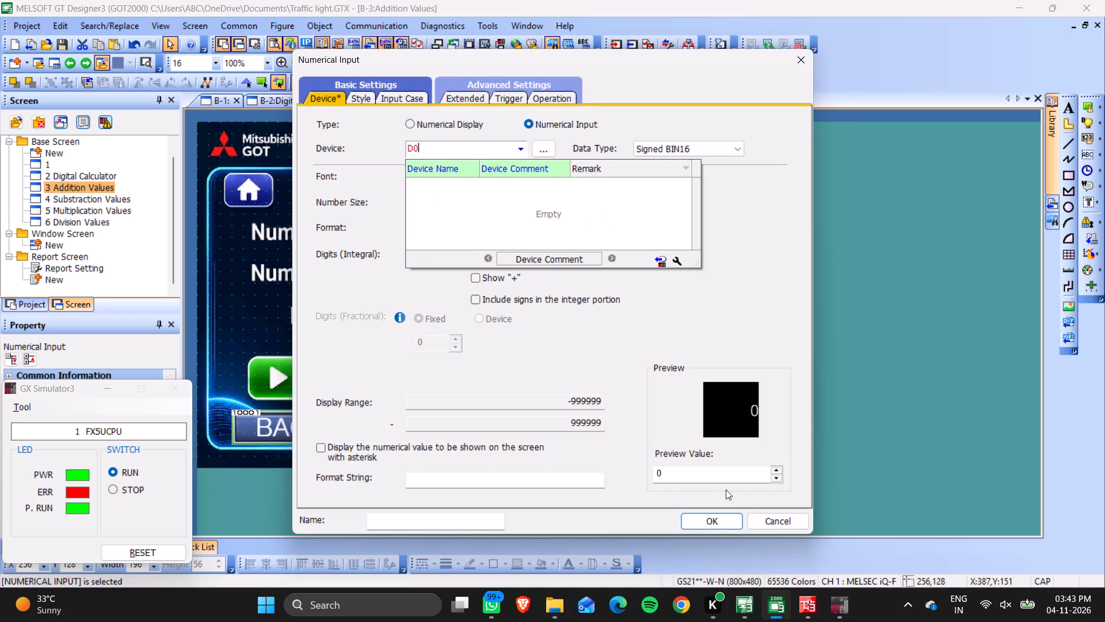
click(720, 522)
click(720, 522)
Assign device D10 to the Result numerical display on the Addition screen.
double_click(474, 334)
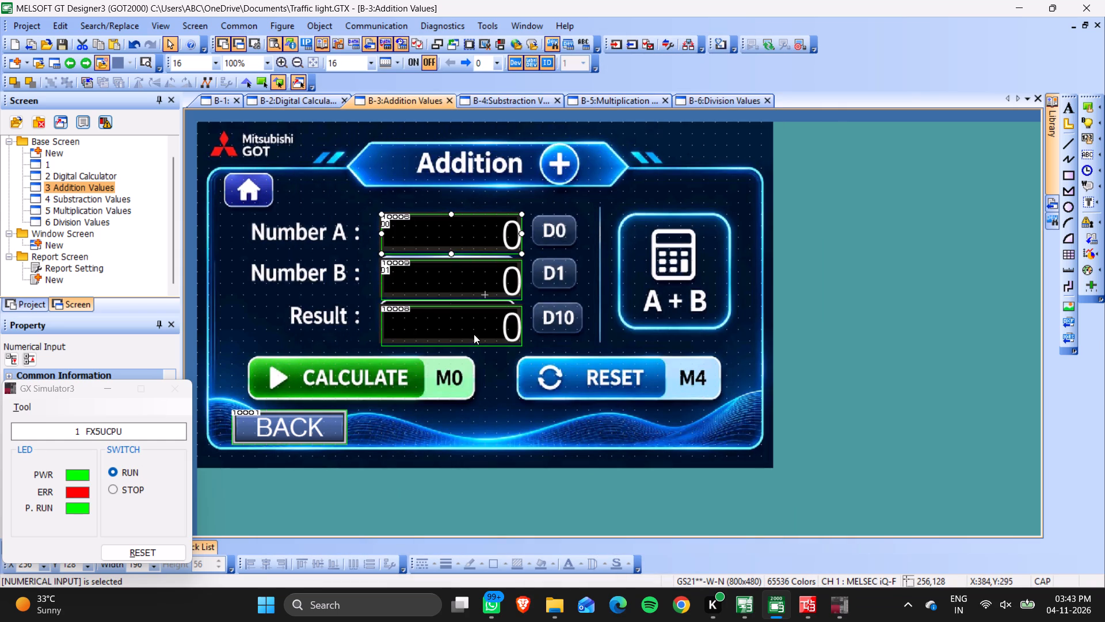
double_click(465, 329)
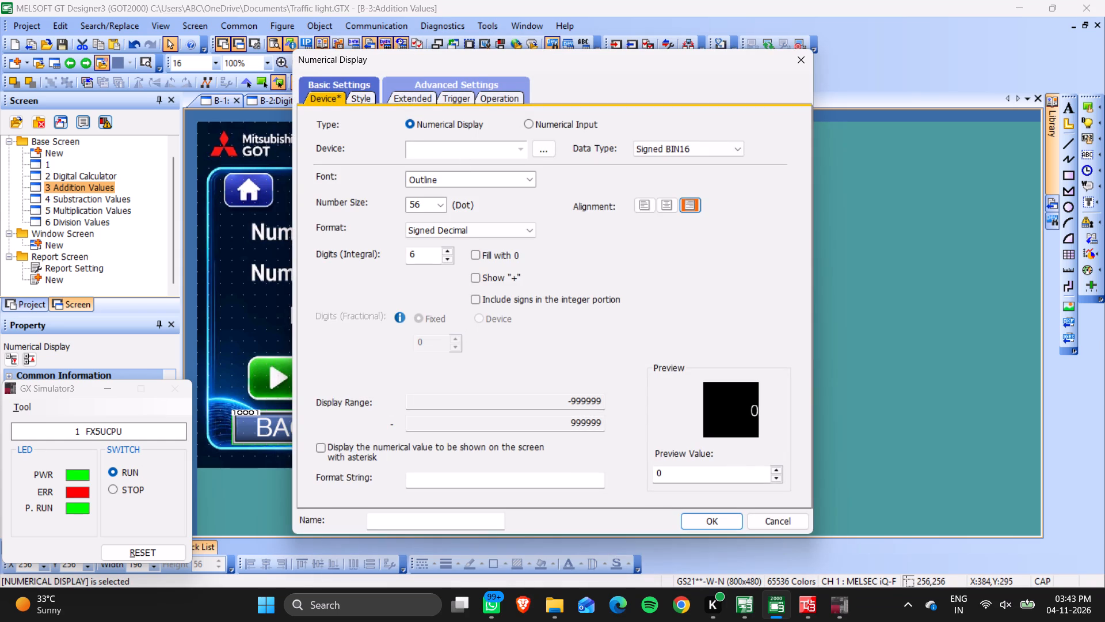
click(457, 153)
text(D10)
click(703, 521)
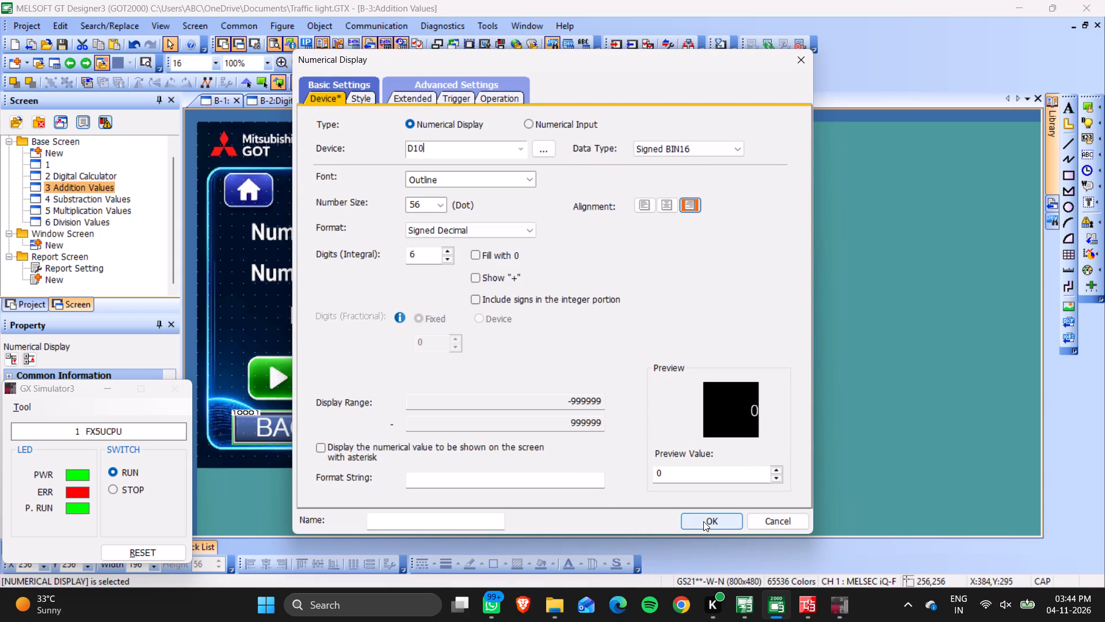
click(703, 521)
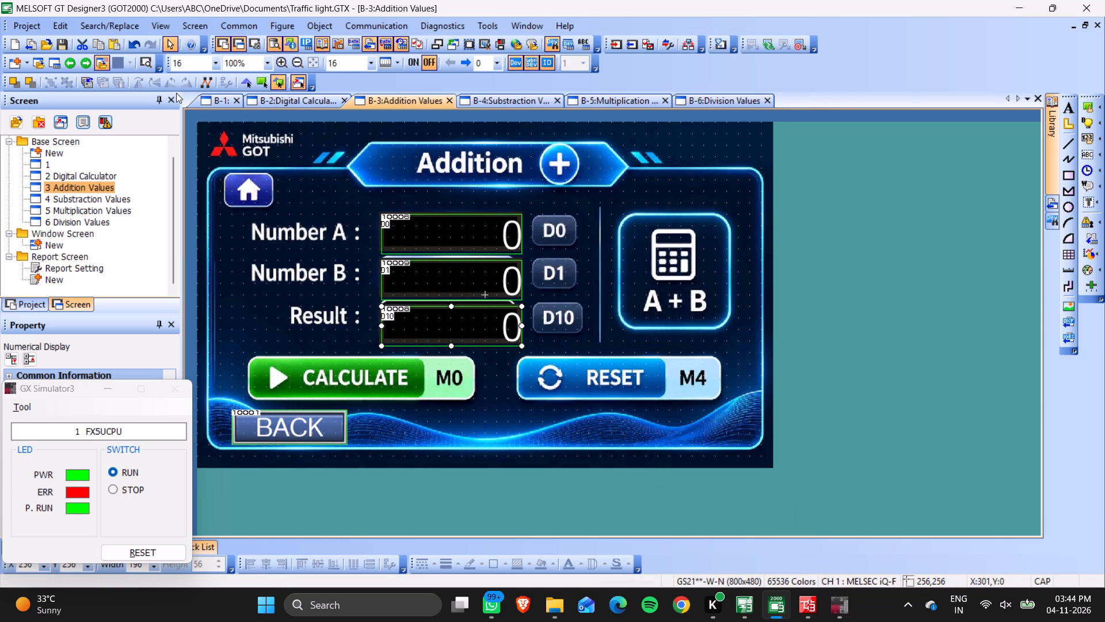
Save the HMI project.
key(ctrl+s)
key(ctrl+s)
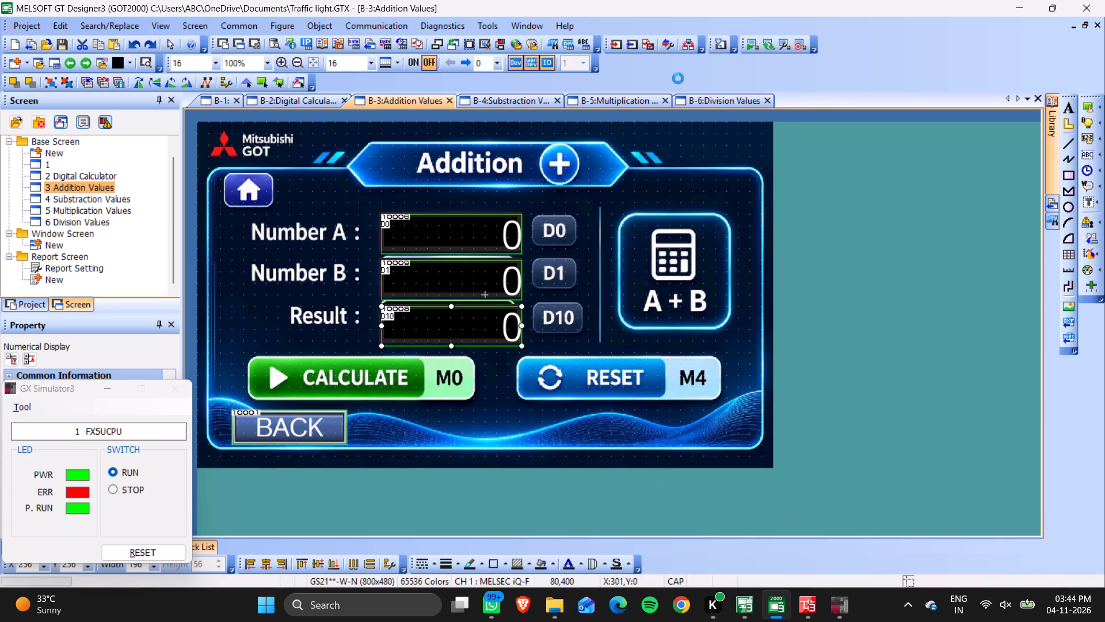
Close the running GT Simulator3 session and start a new simulation of the updated HMI project.
click(744, 42)
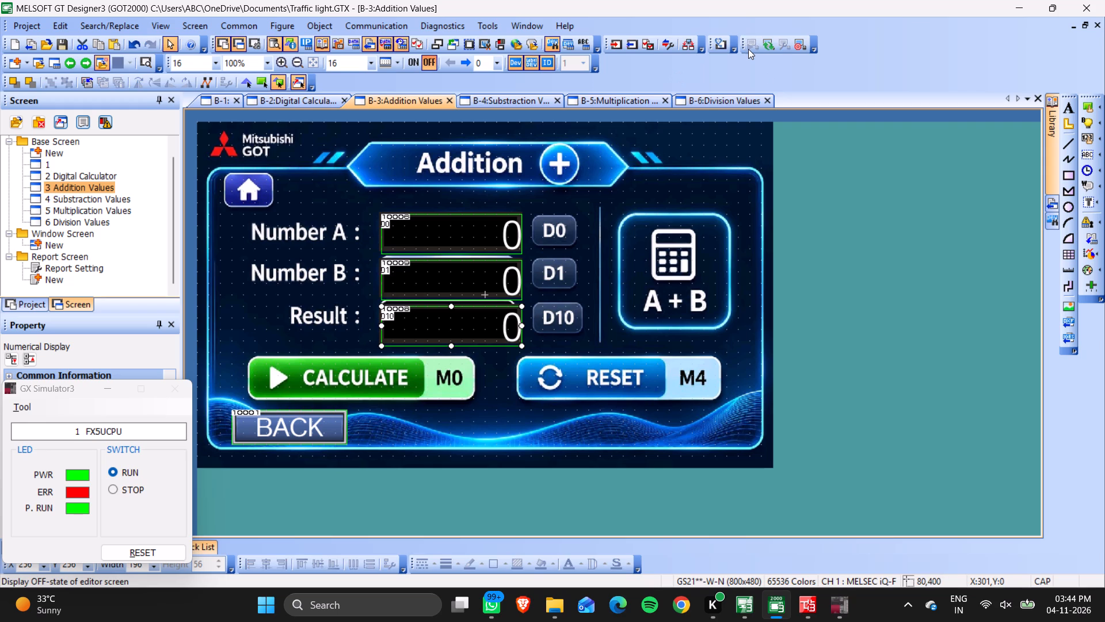
click(746, 607)
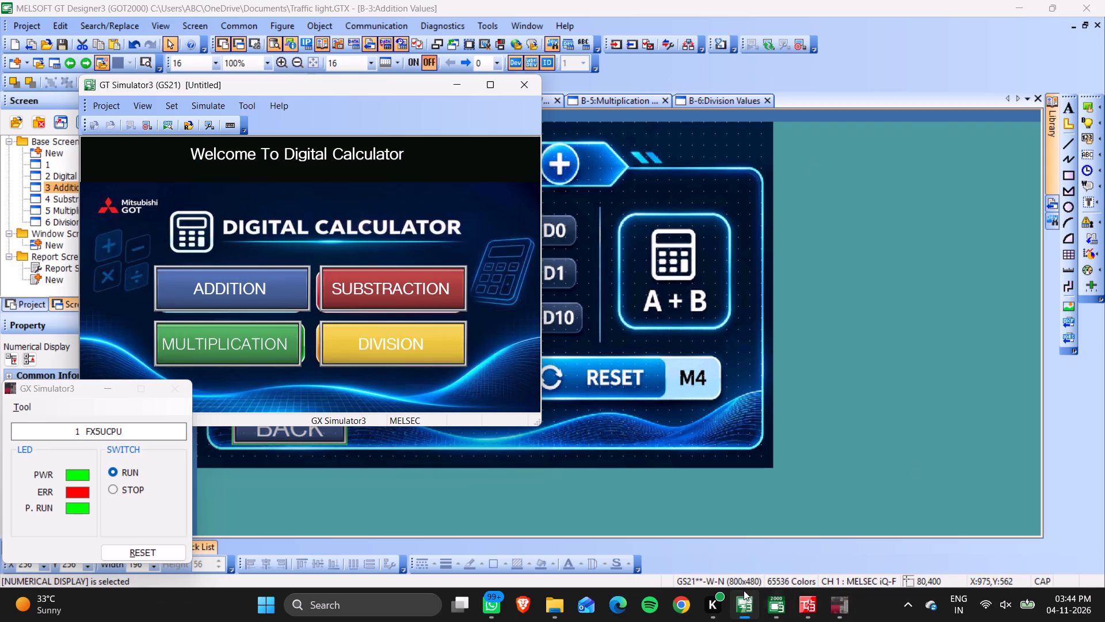
click(528, 75)
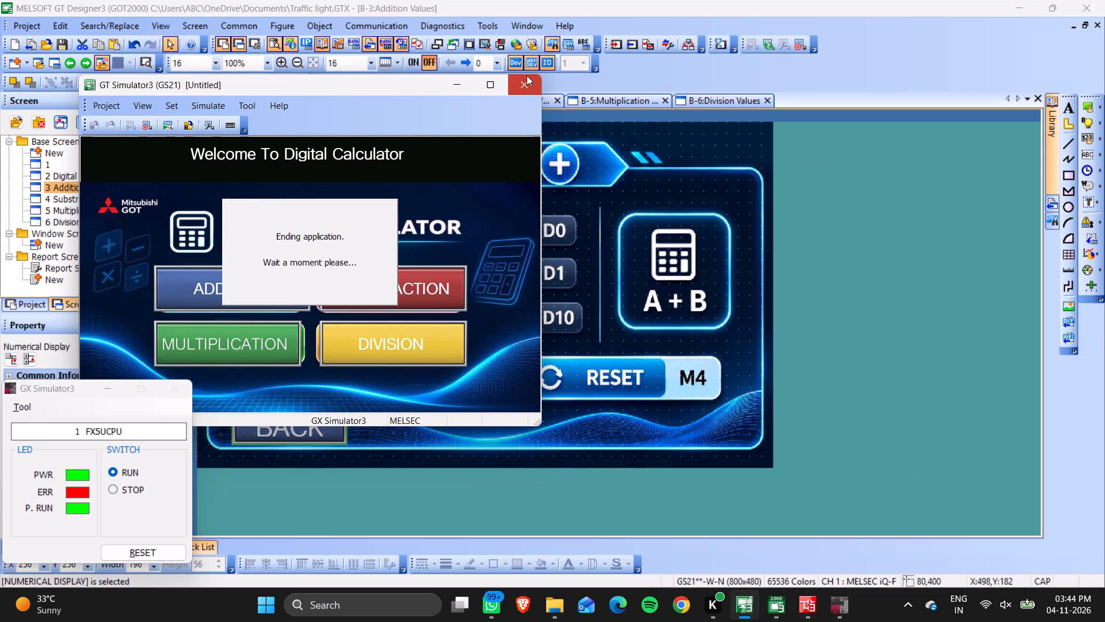
click(749, 41)
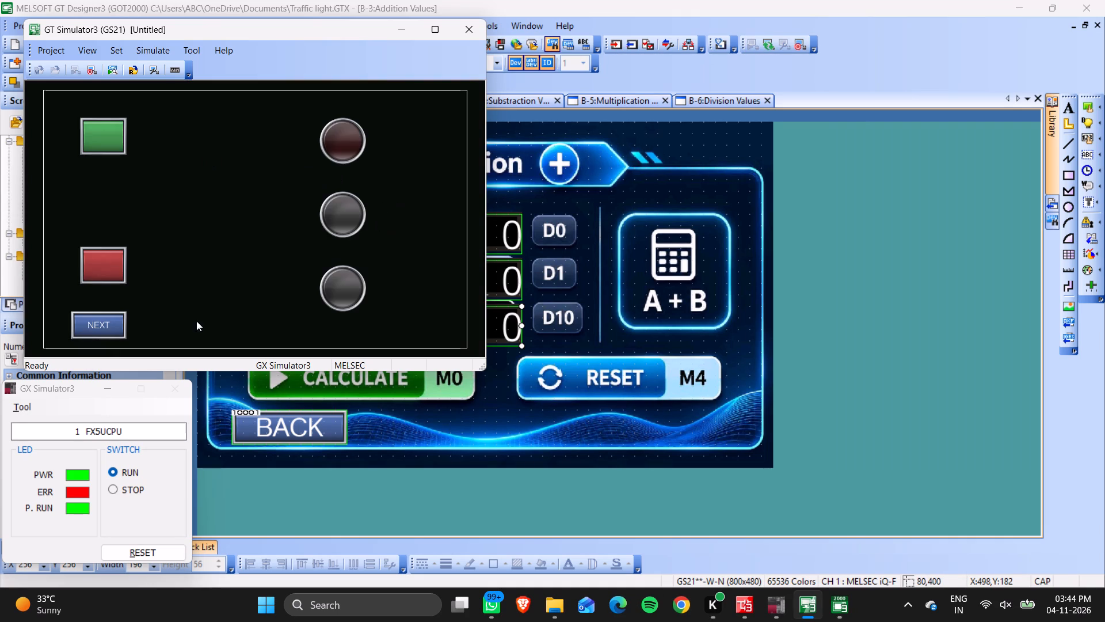
Test the simulated Addition screen by entering 7 for Number A and 7 for Number B.
click(105, 323)
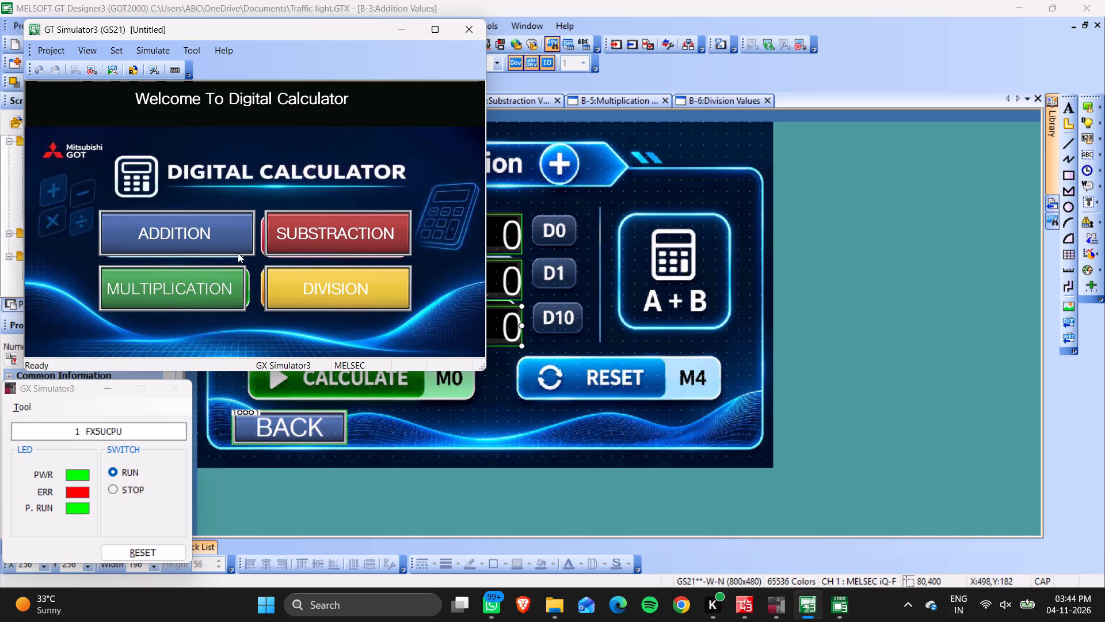
click(186, 240)
click(210, 168)
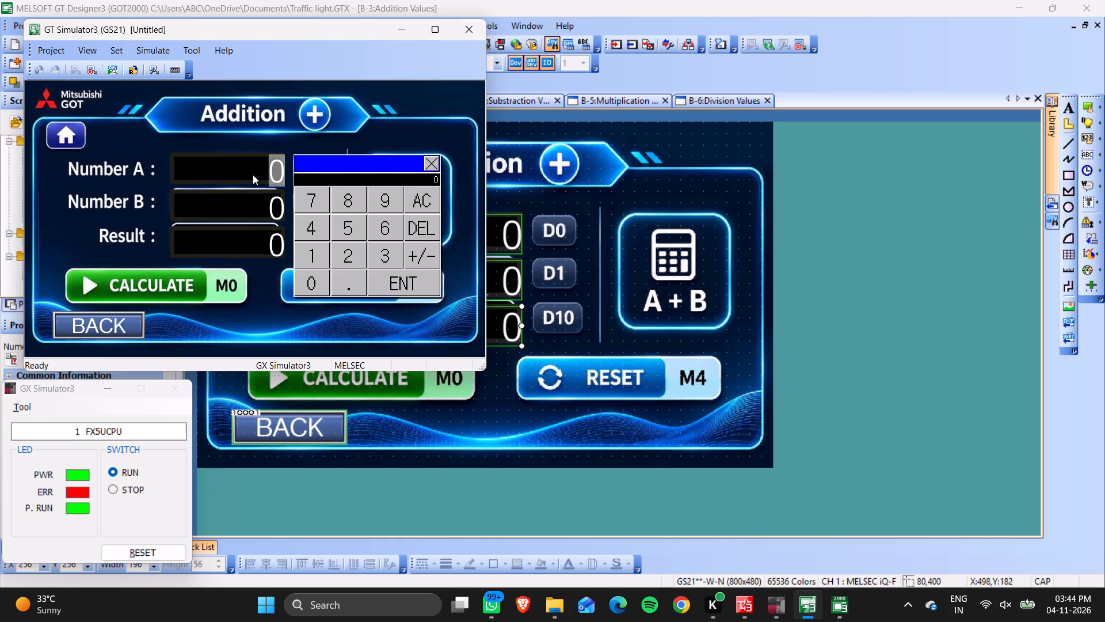
click(309, 185)
click(311, 199)
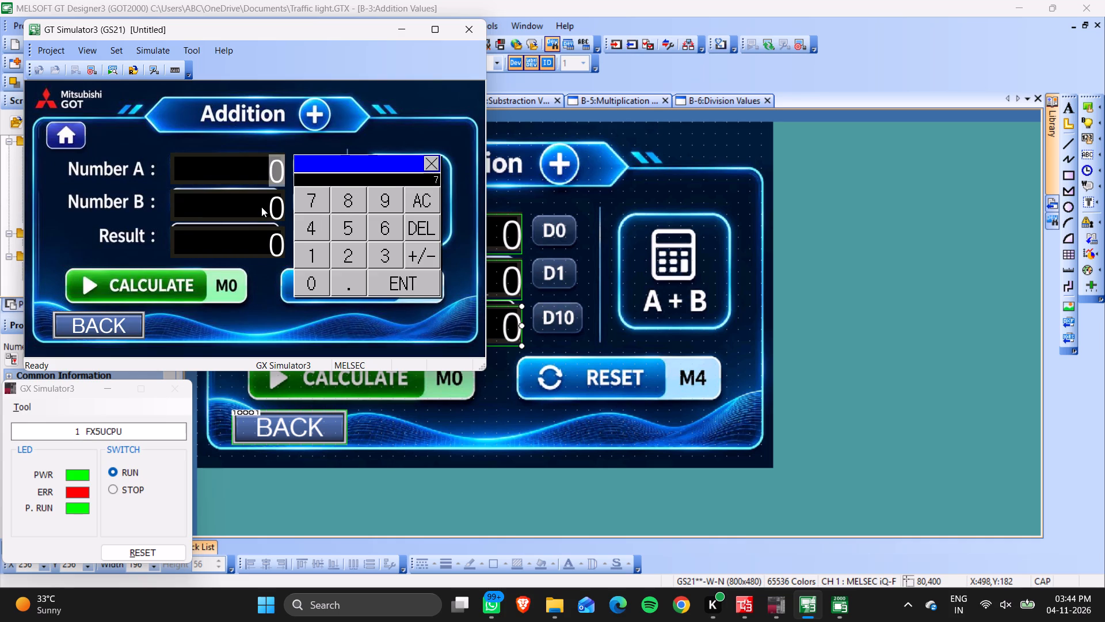
click(258, 206)
click(399, 291)
click(256, 202)
click(314, 238)
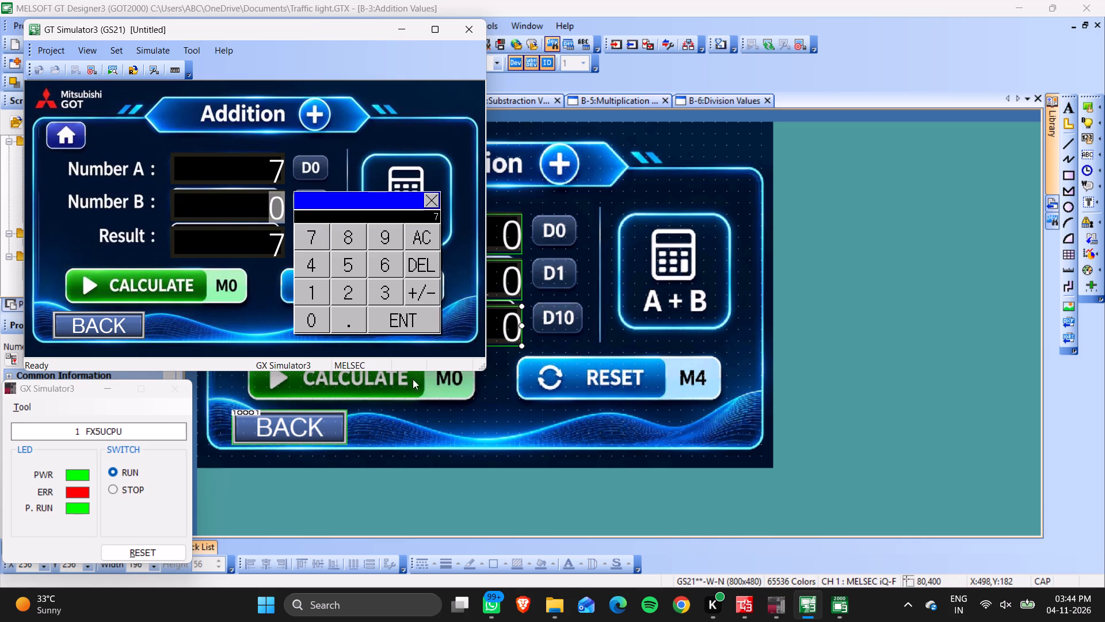
click(392, 316)
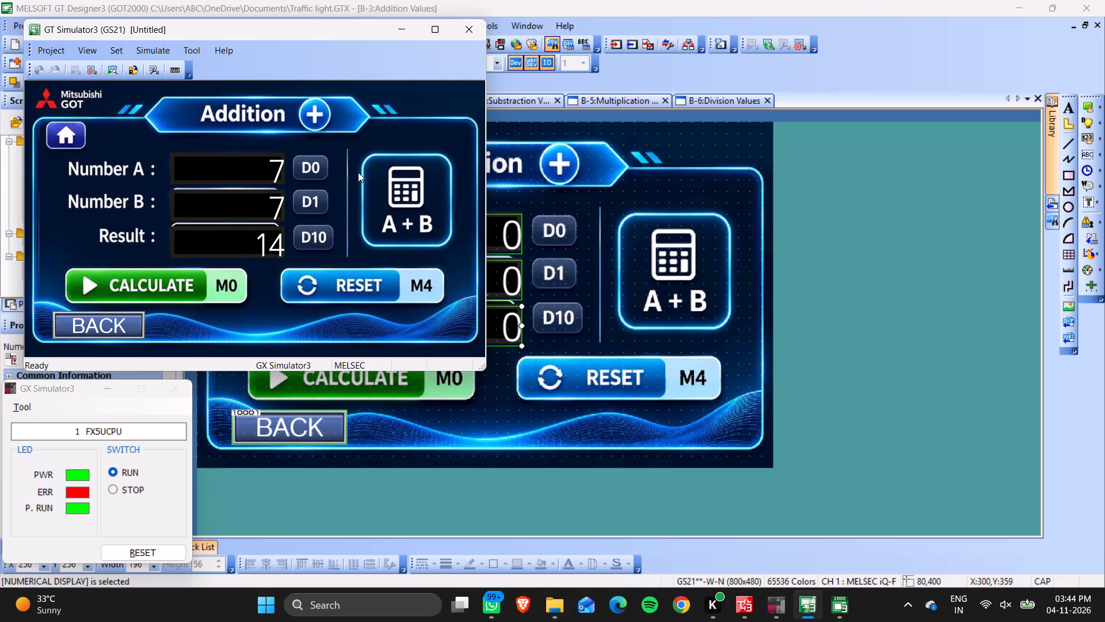
Return to the Digital Calculator menu in the simulation and close GT Simulator3.
click(119, 330)
click(290, 232)
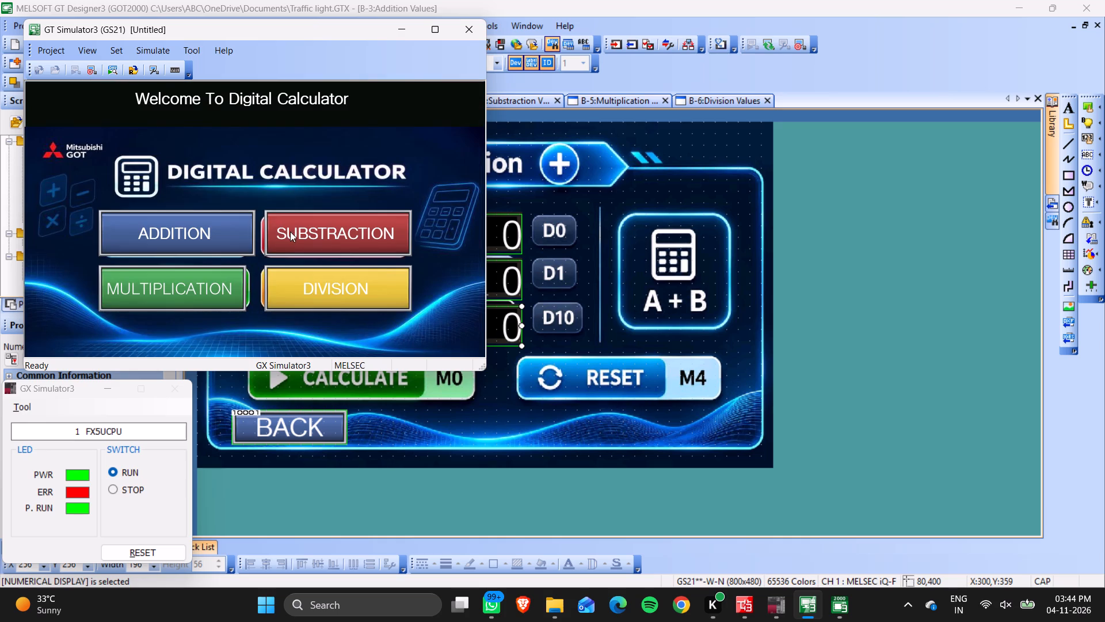
click(462, 33)
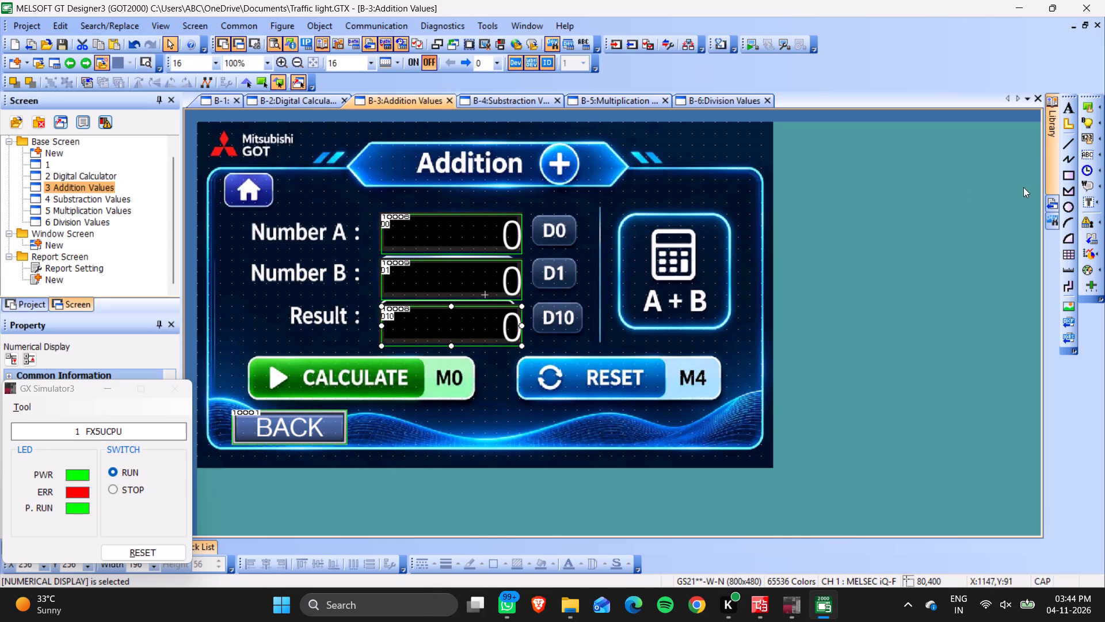
Draw a rectangle about 689 by 81 dots around the CALCULATE and RESET buttons on the Addition screen.
click(1069, 176)
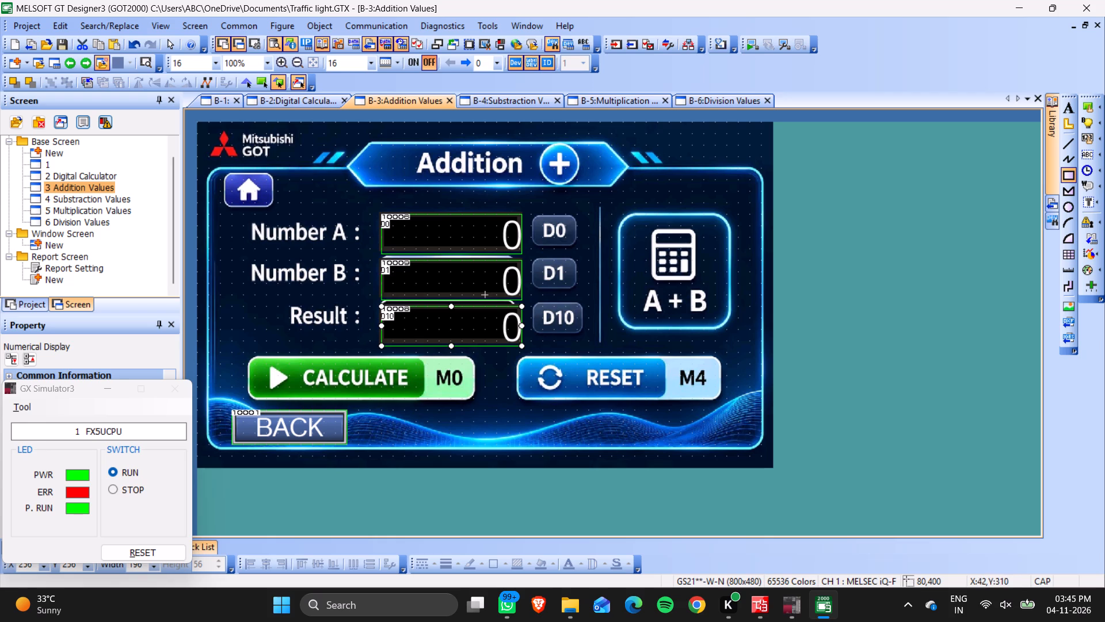
drag(227, 345, 723, 406)
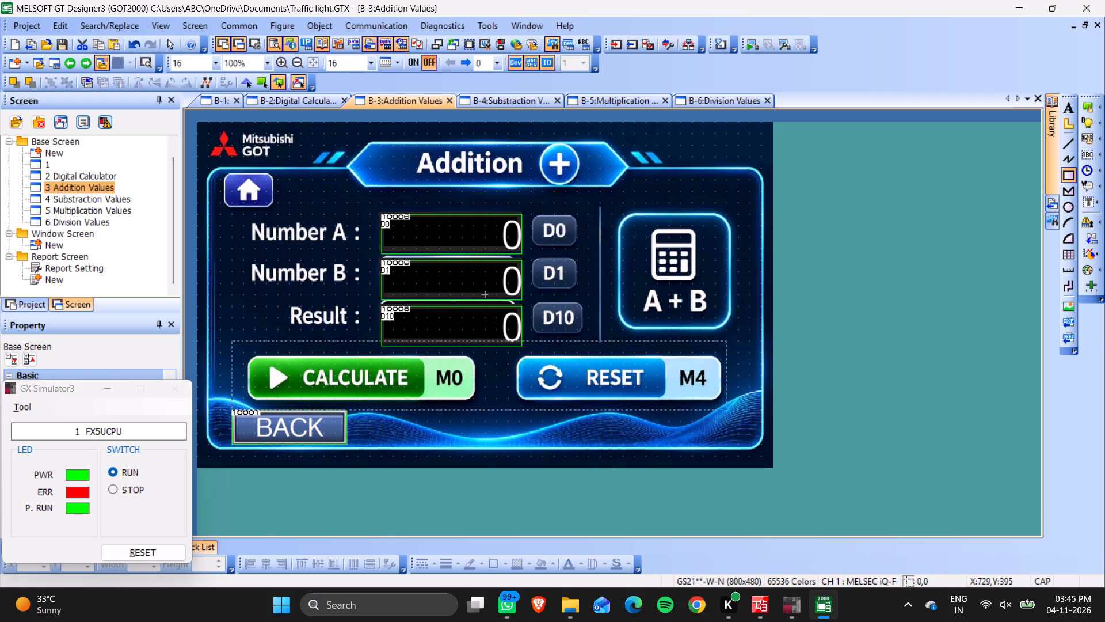
drag(723, 406, 733, 400)
drag(490, 370, 486, 378)
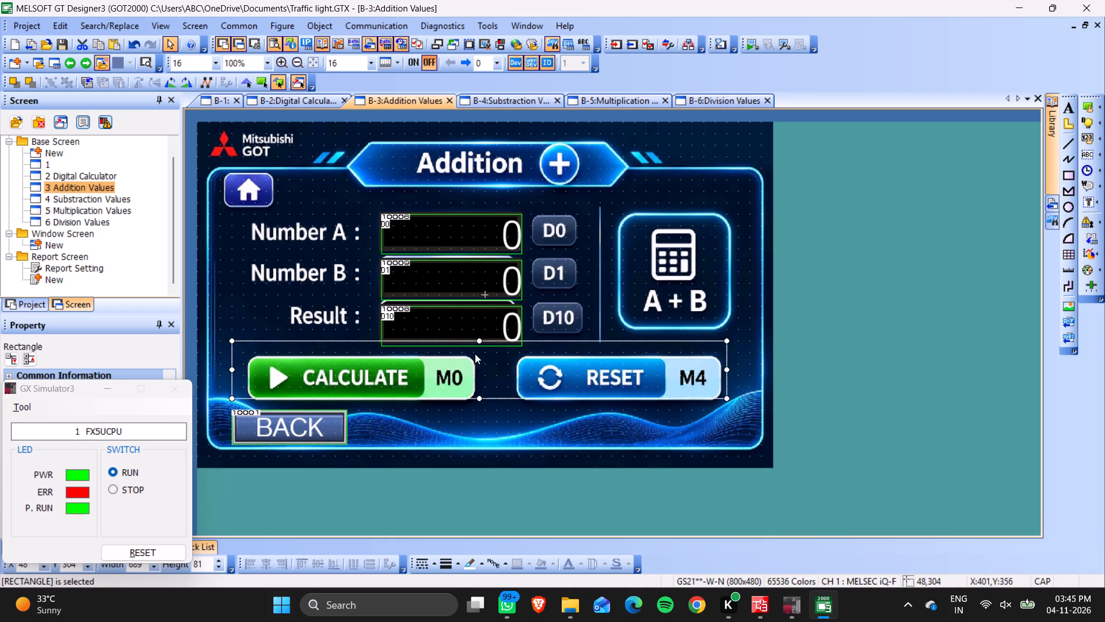
Lower the rectangle's top edge to Y 320, reducing its height to about 65 dots while keeping its X position at 48.
click(479, 339)
click(331, 340)
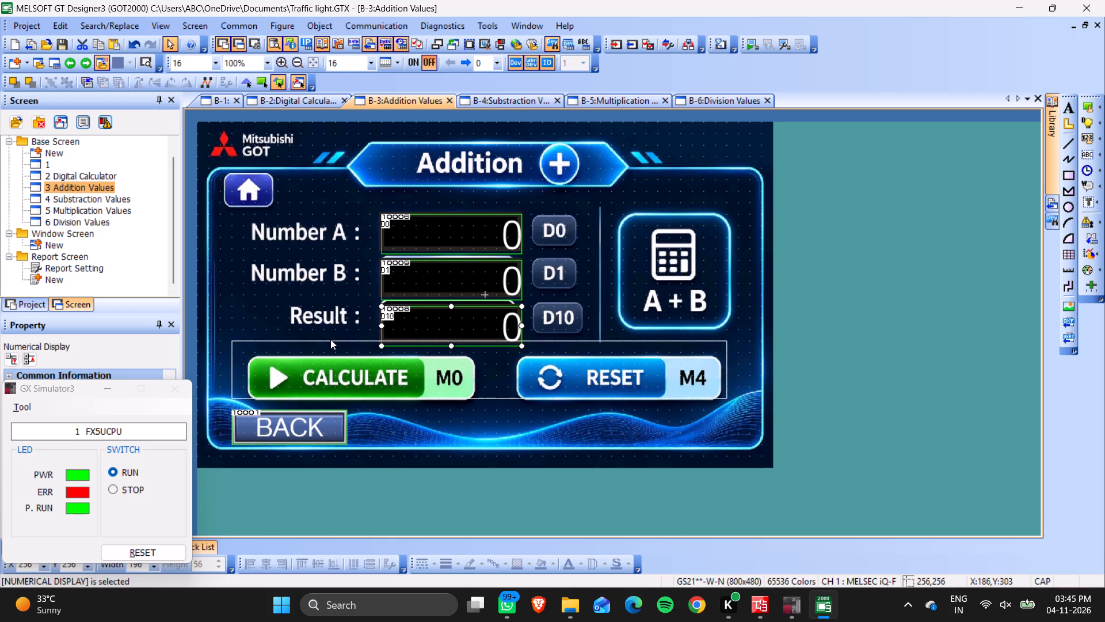
click(325, 334)
click(321, 344)
click(309, 357)
click(257, 344)
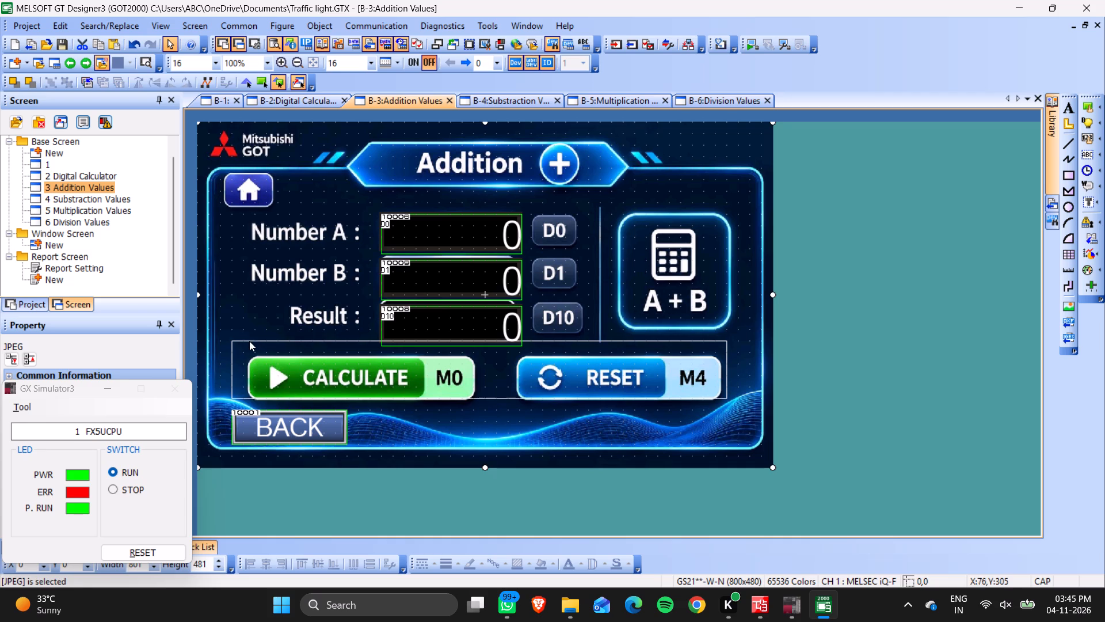
click(249, 340)
click(242, 337)
double_click(243, 342)
click(230, 340)
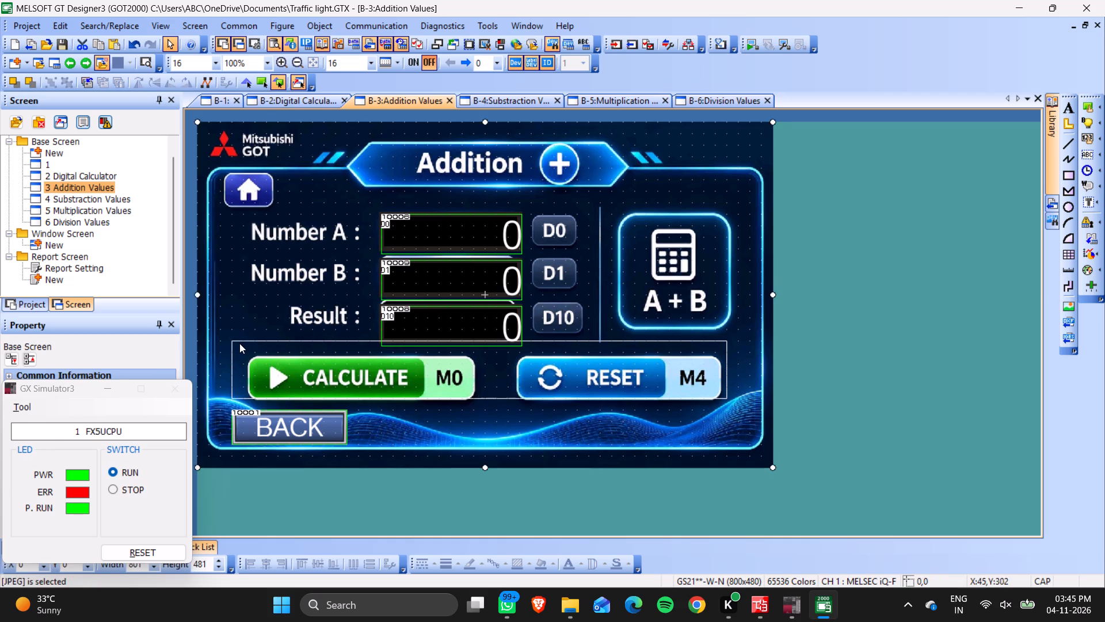
click(240, 340)
drag(234, 340, 238, 348)
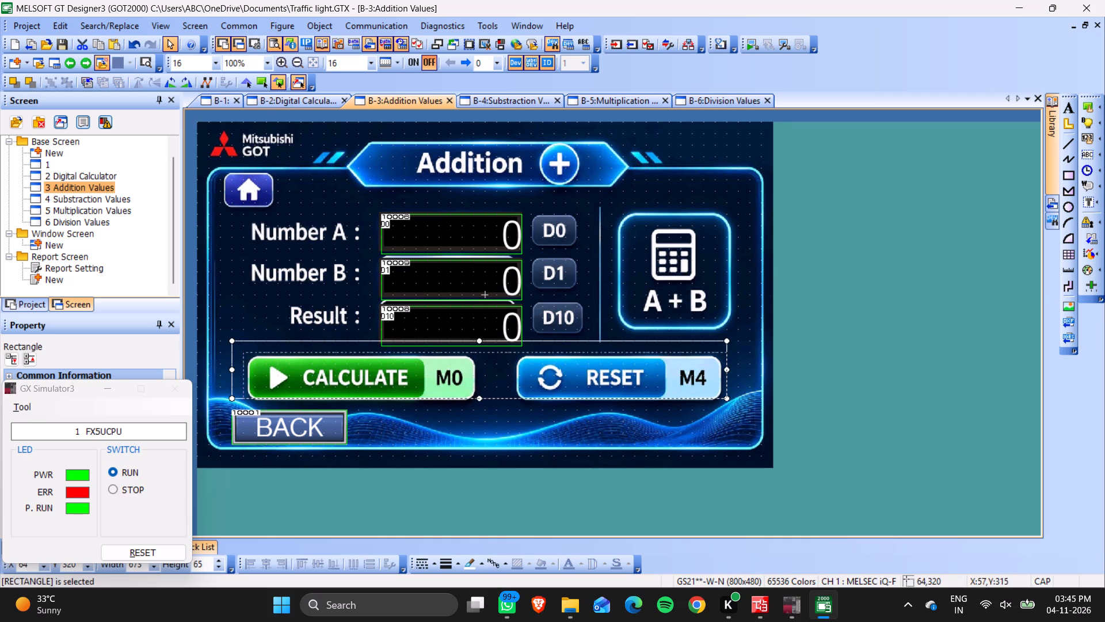
drag(238, 348, 228, 345)
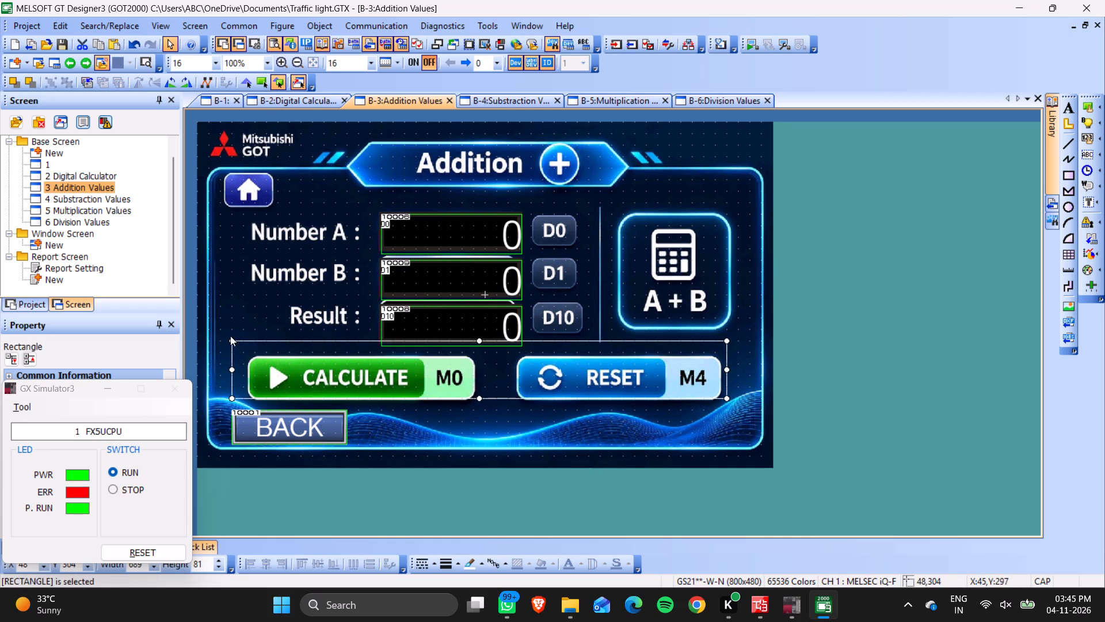
drag(231, 343, 232, 355)
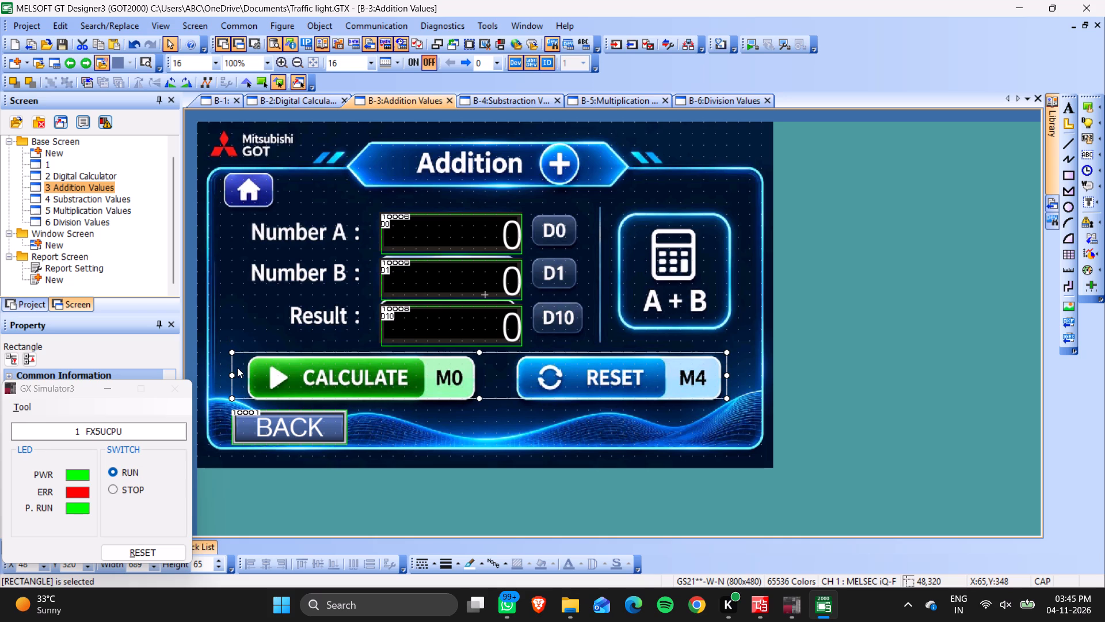
Fill the Addition screen's rectangle with pattern 8 and a near-black shape color.
double_click(233, 365)
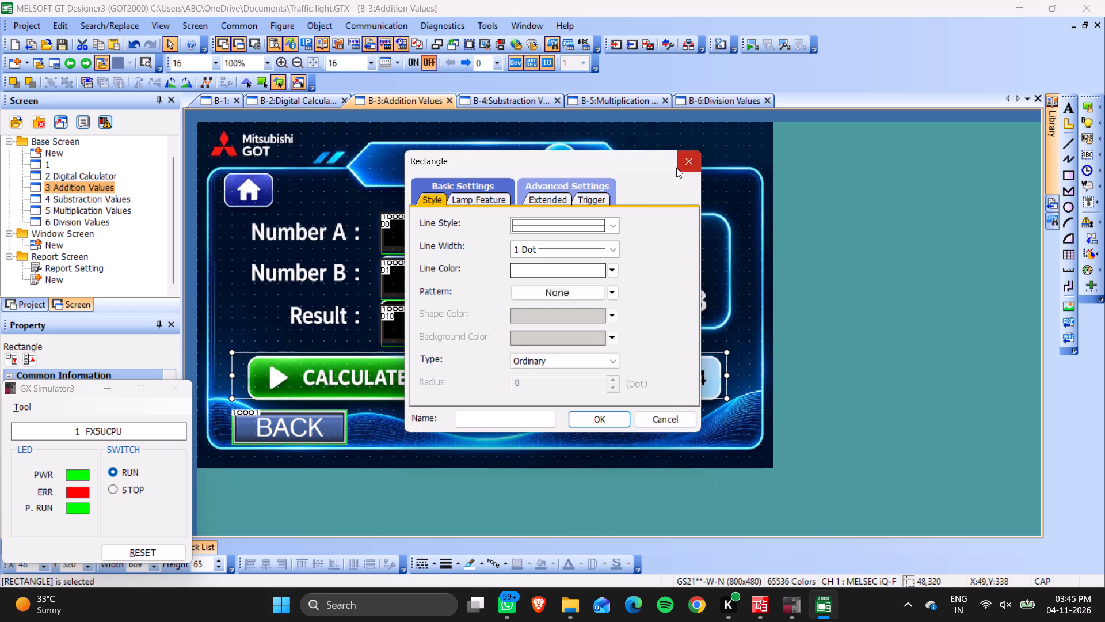
click(569, 270)
click(554, 264)
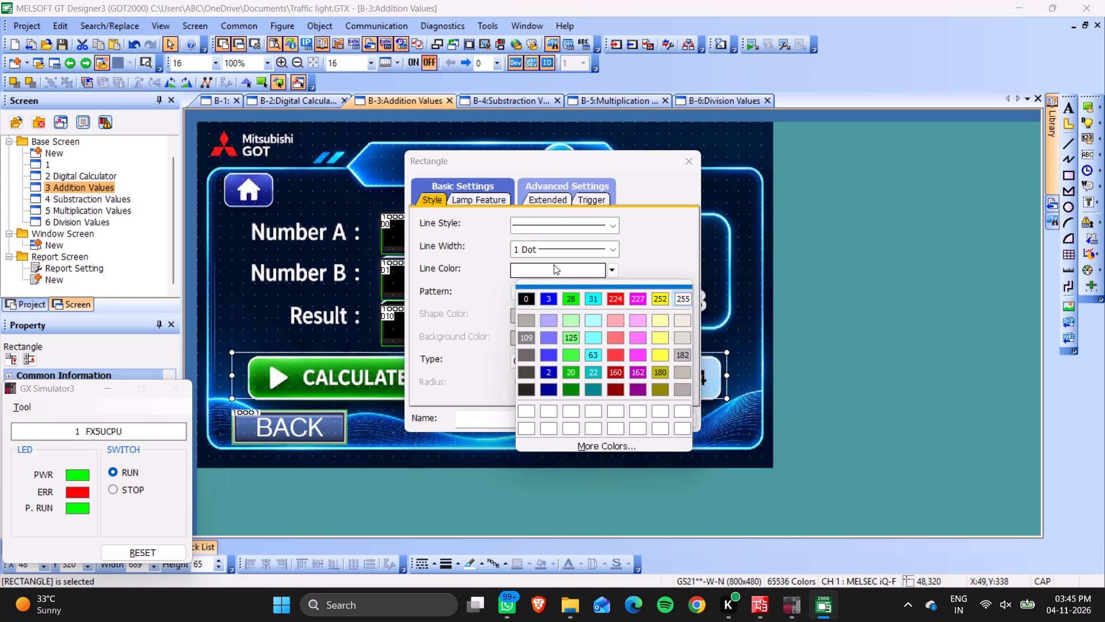
click(496, 302)
click(534, 284)
click(541, 297)
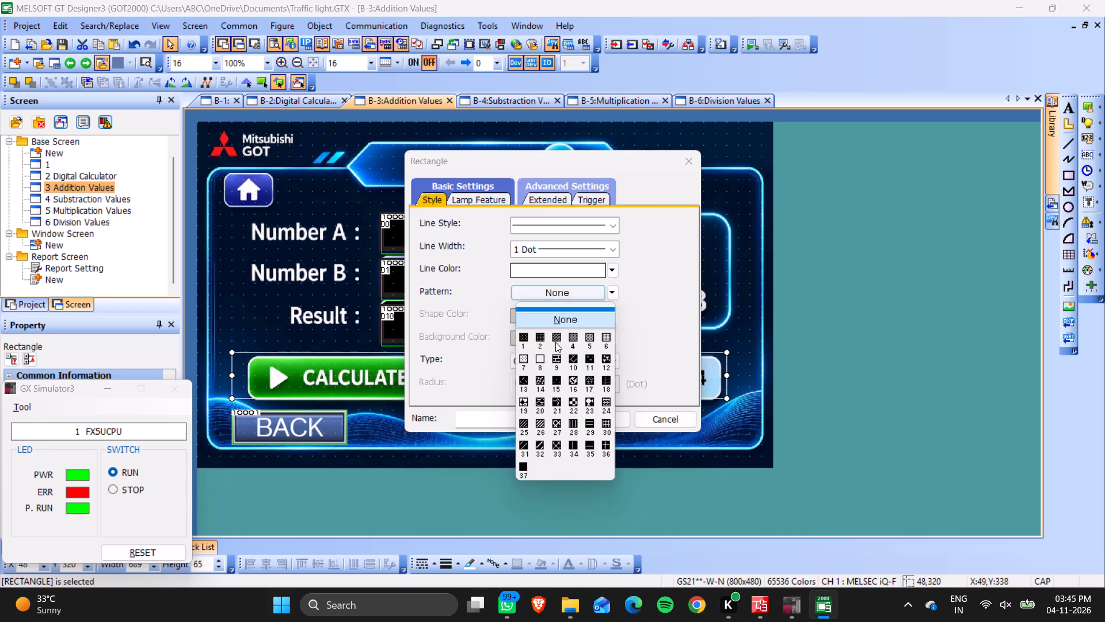
click(544, 360)
click(558, 314)
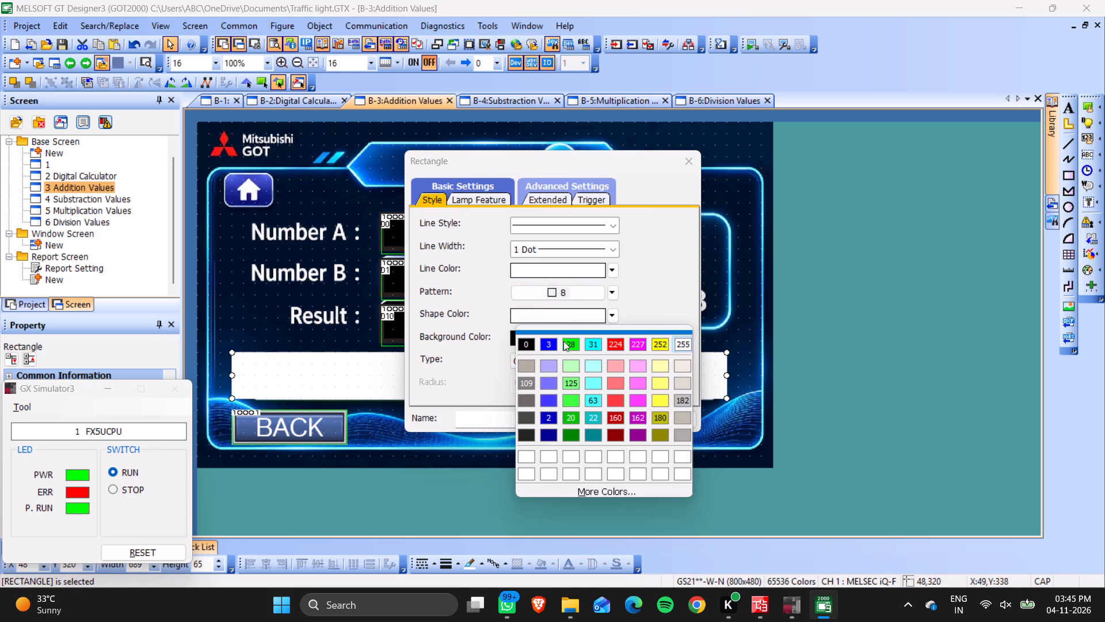
click(517, 436)
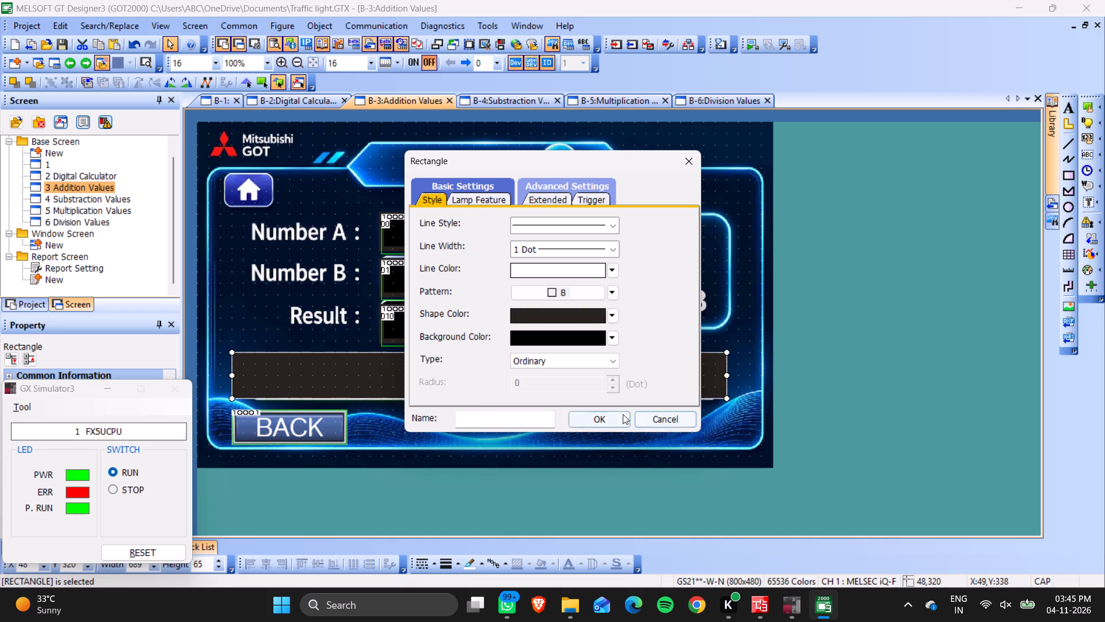
click(623, 414)
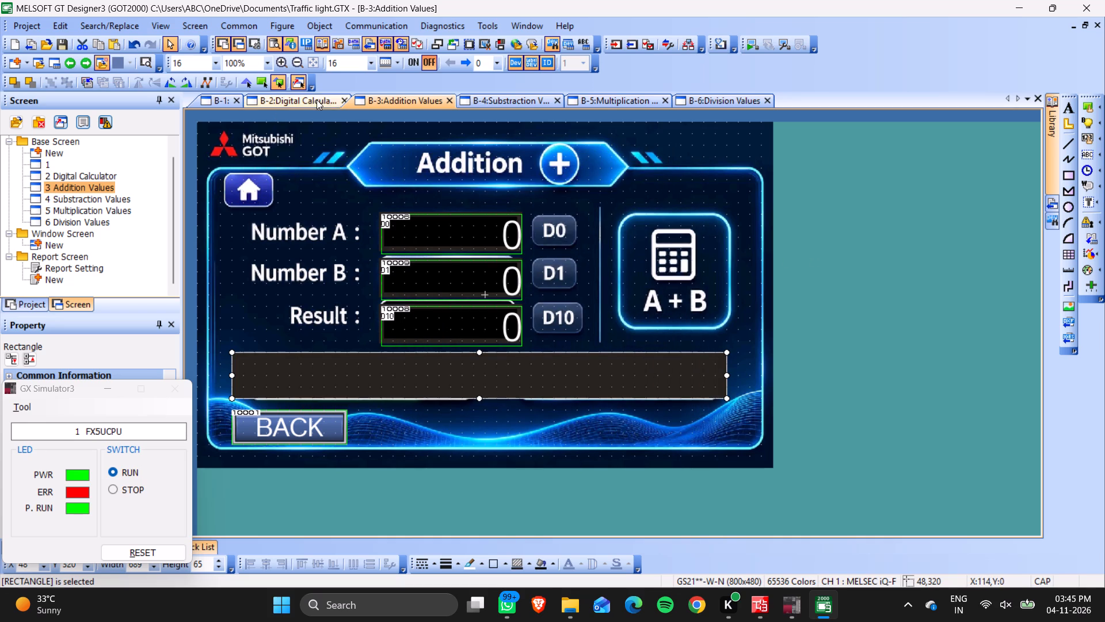
On the Subtraction screen, assign device D0 to the Number A numerical input.
click(474, 101)
double_click(444, 235)
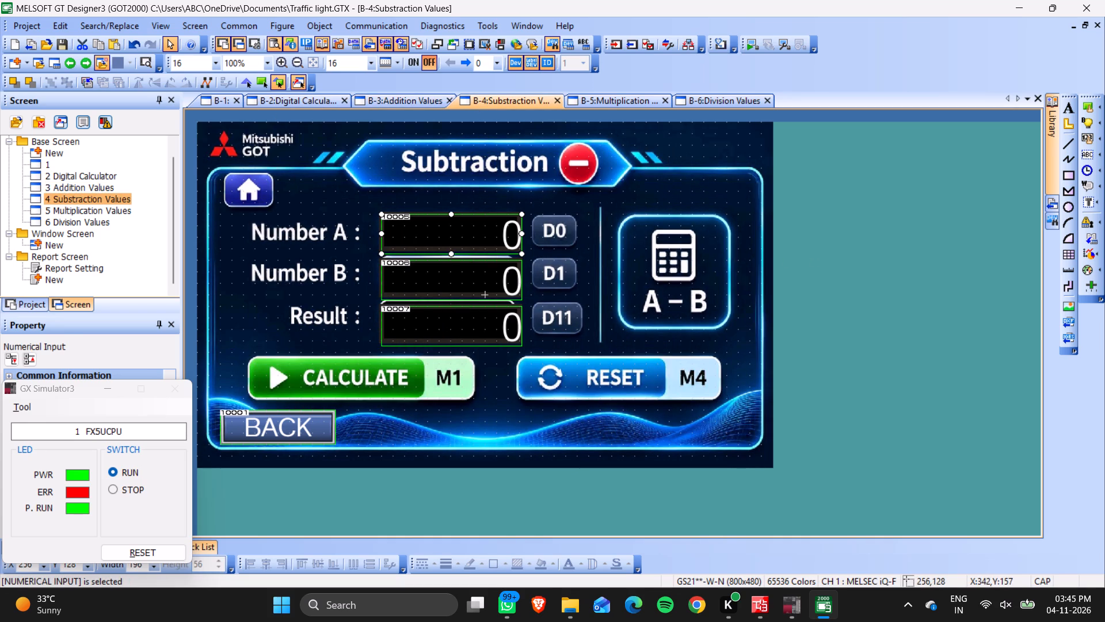
double_click(444, 235)
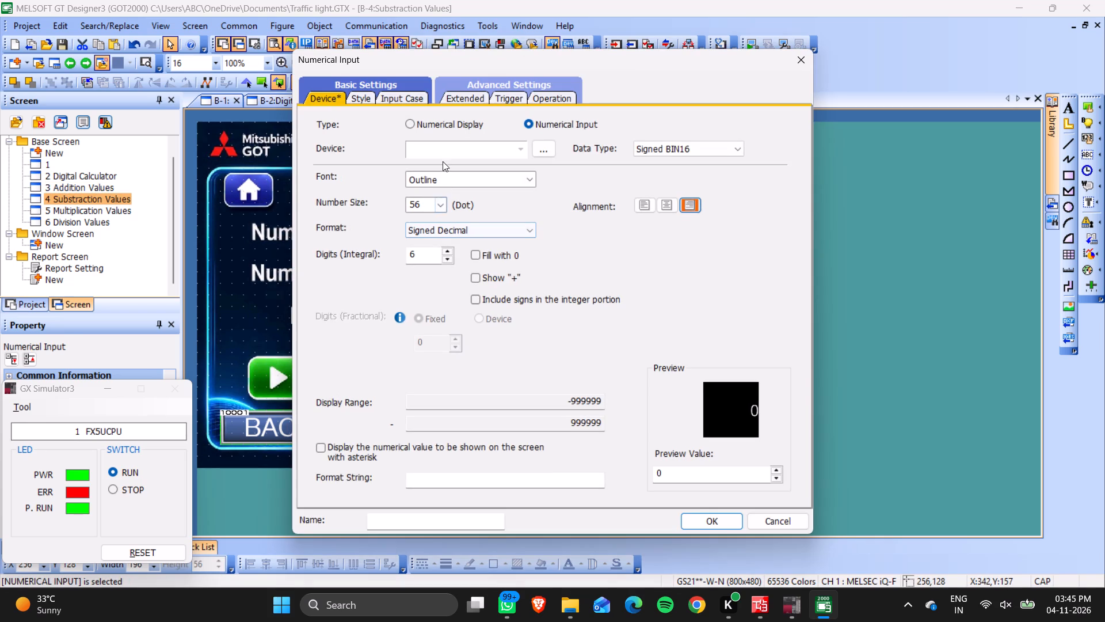
click(446, 153)
key(c)
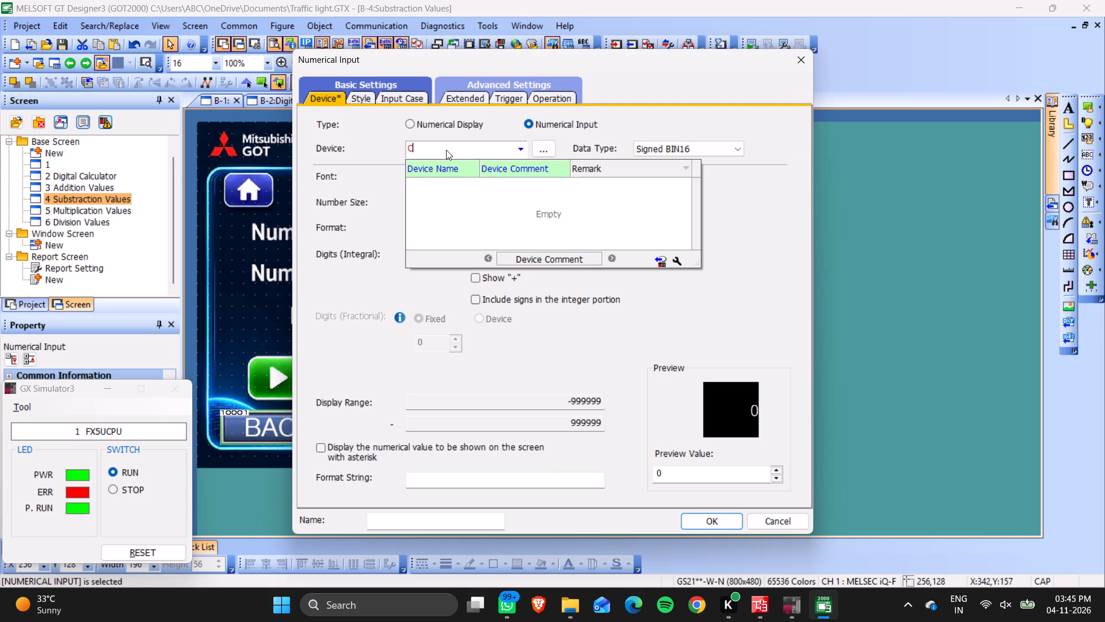
key(0)
key(BackSpace)
key(BackSpace)
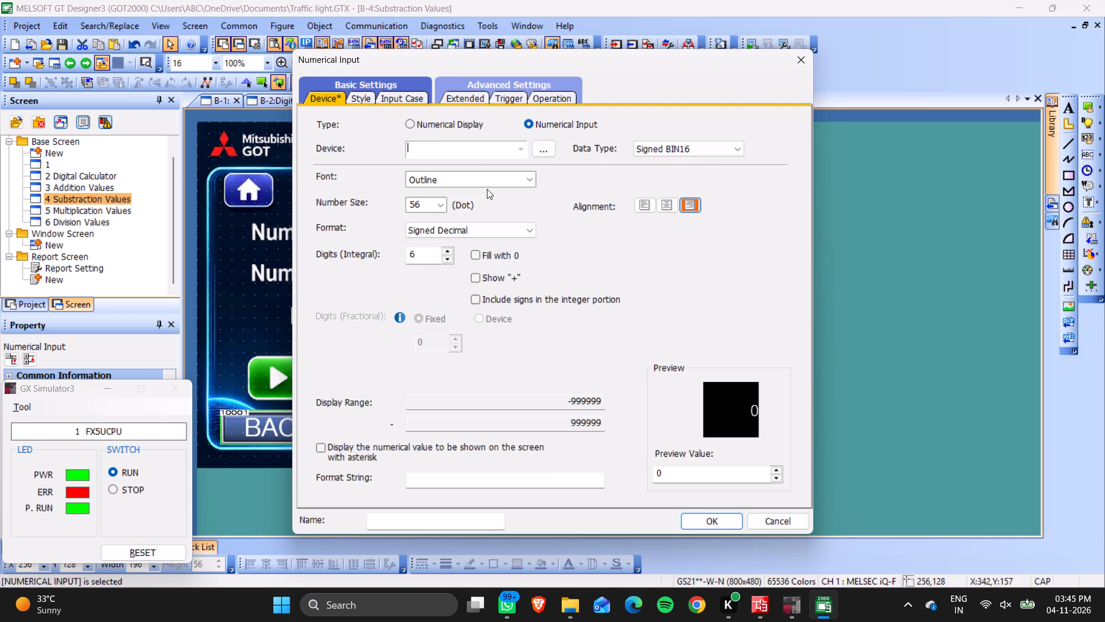
text(D0)
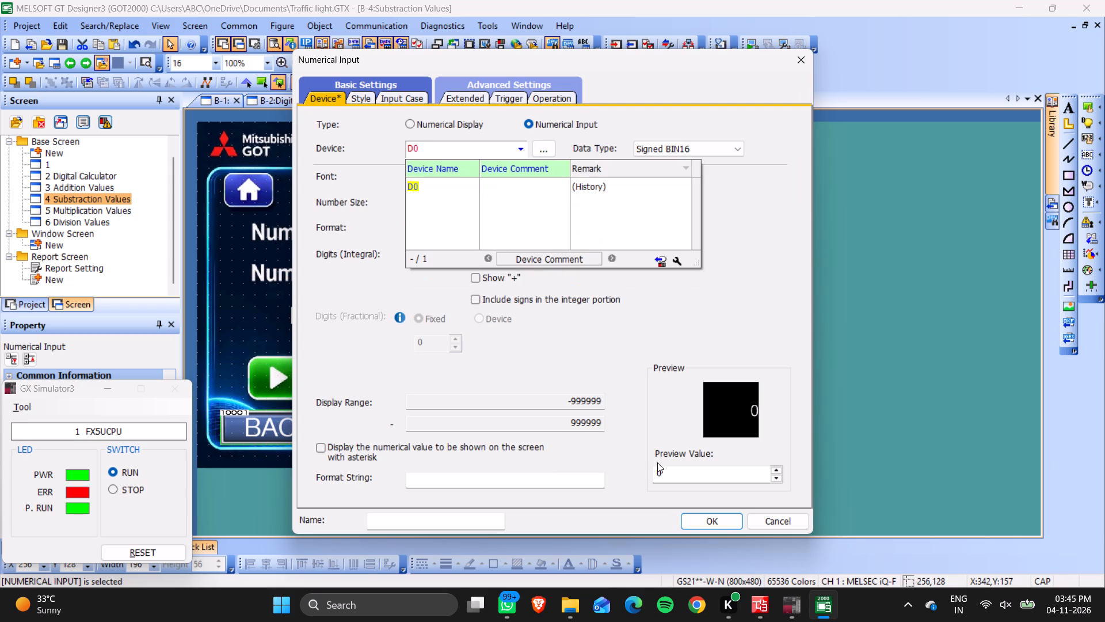
click(708, 530)
click(711, 518)
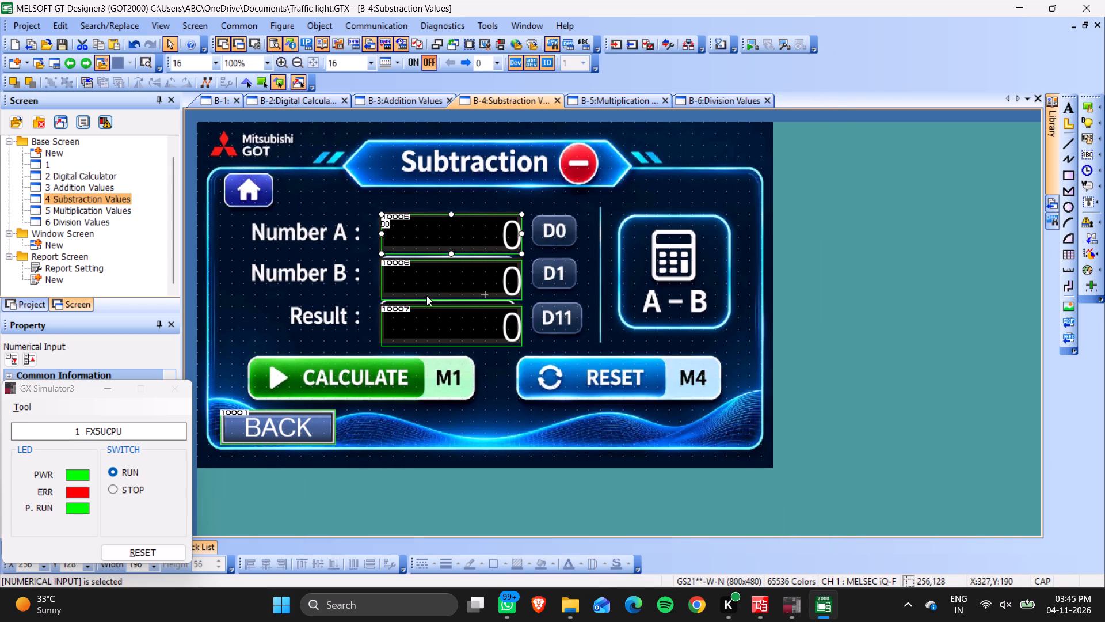
Assign device D1 to the Number B numerical input on the Subtraction screen.
double_click(436, 279)
double_click(438, 278)
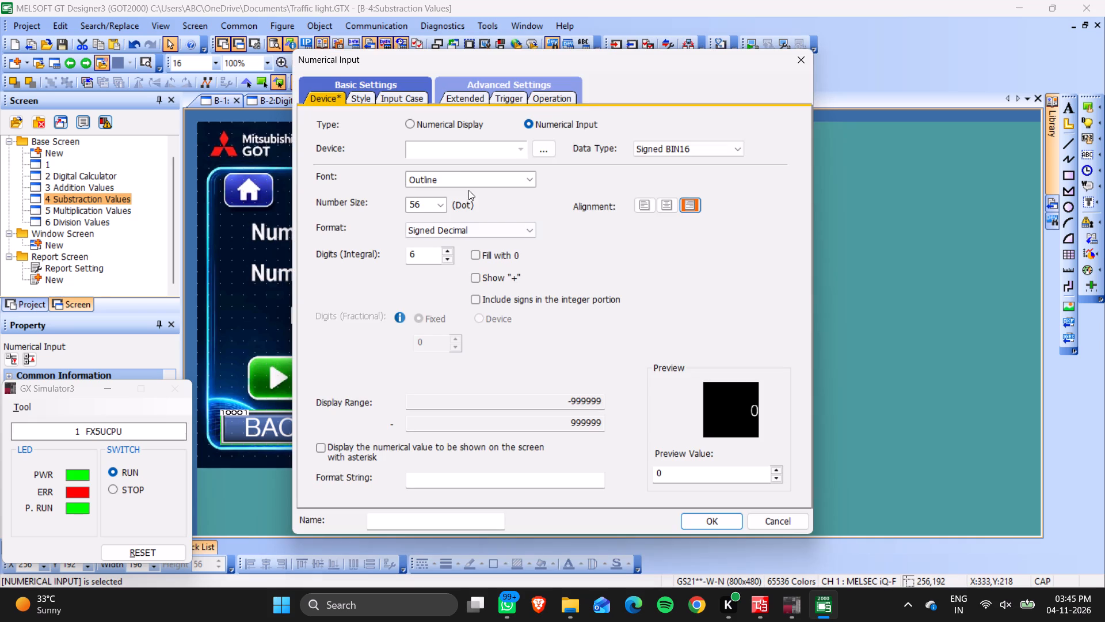
click(447, 148)
text(D1)
click(695, 519)
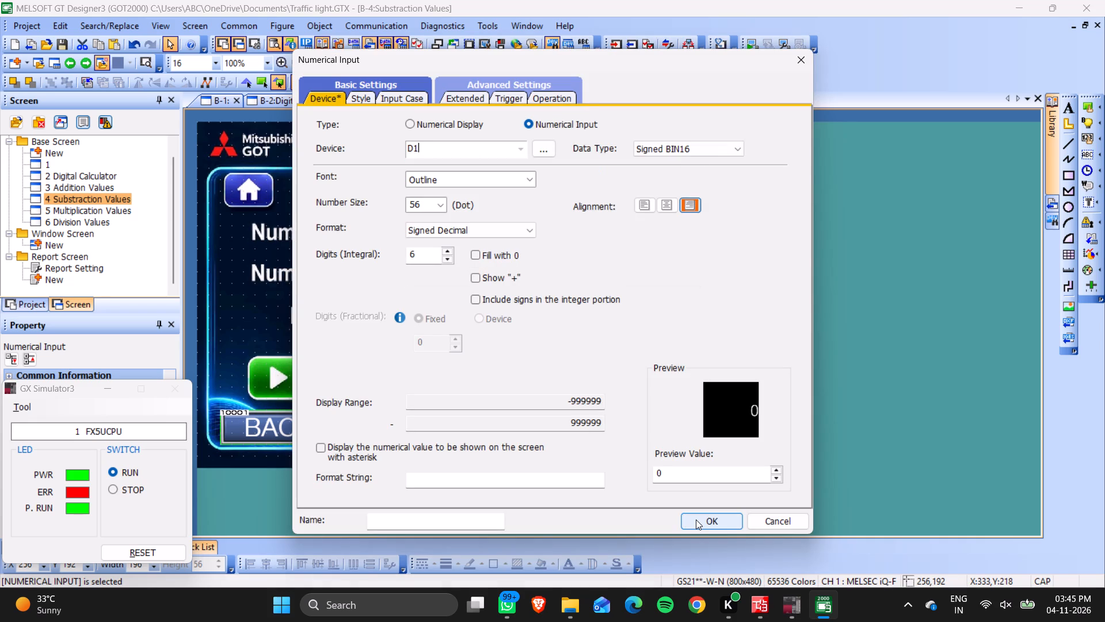
click(696, 519)
Assign device D10 to the Result numerical display on the Subtraction screen.
double_click(463, 333)
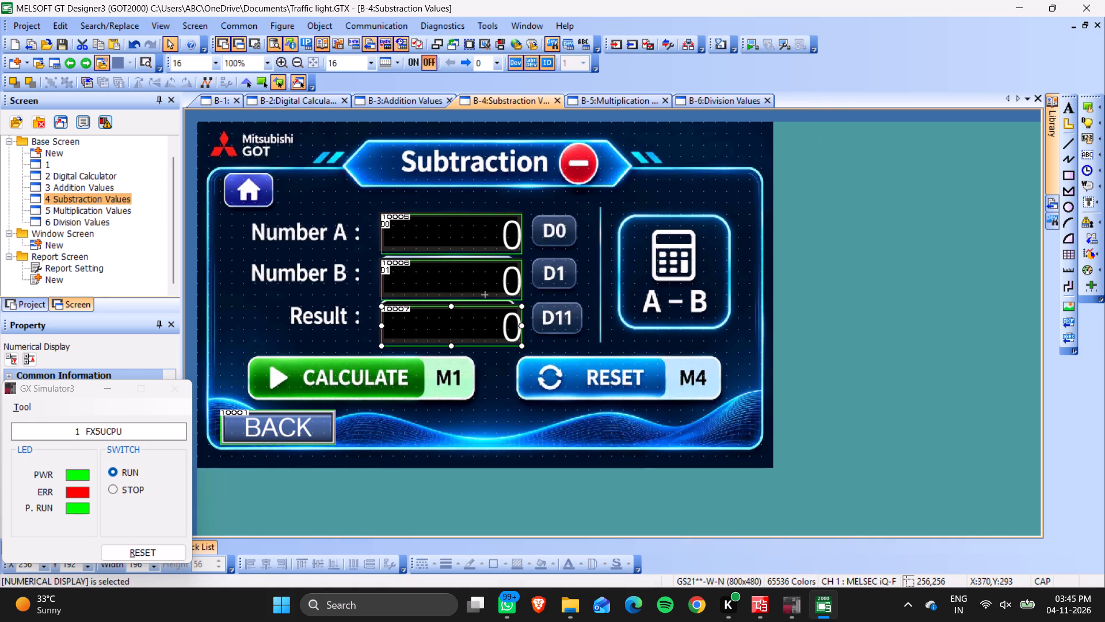
click(463, 333)
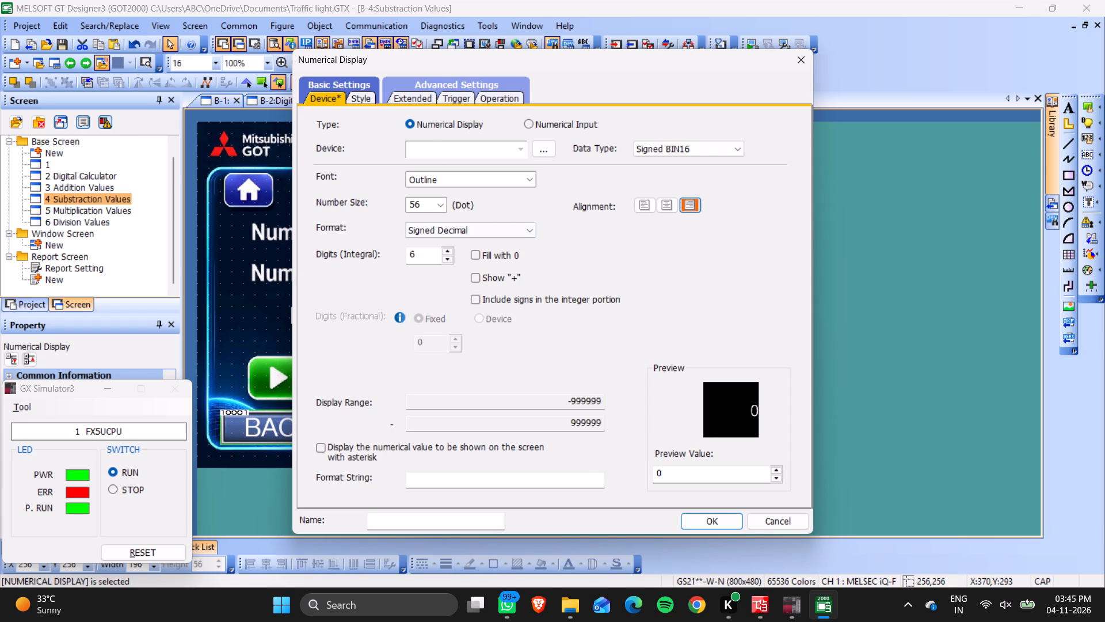
click(427, 140)
click(428, 152)
text(D10)
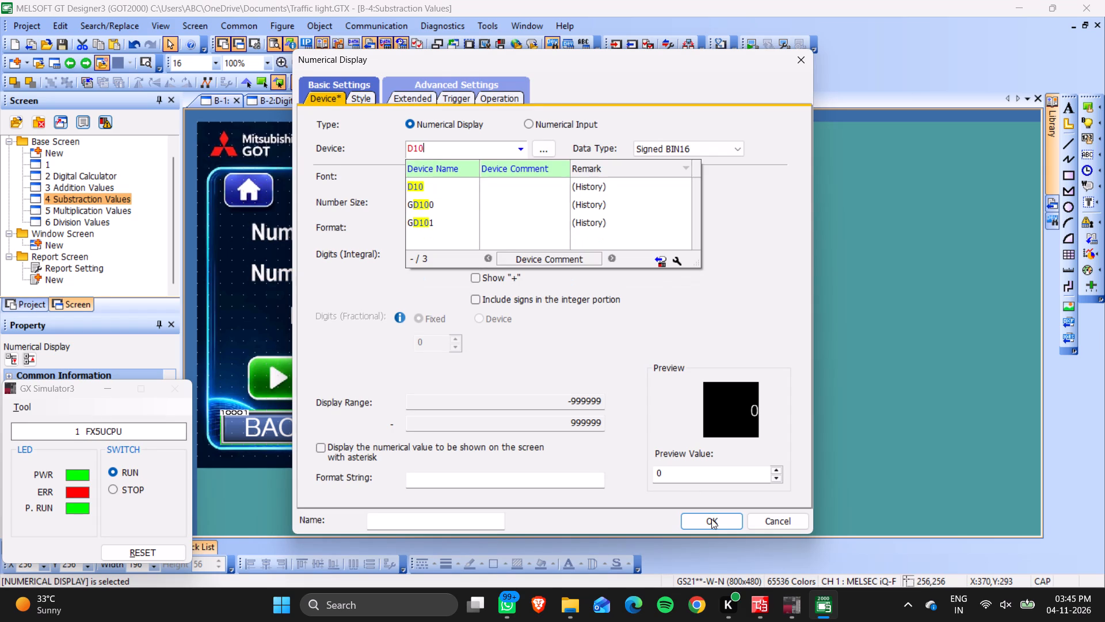
click(707, 528)
click(706, 511)
click(708, 519)
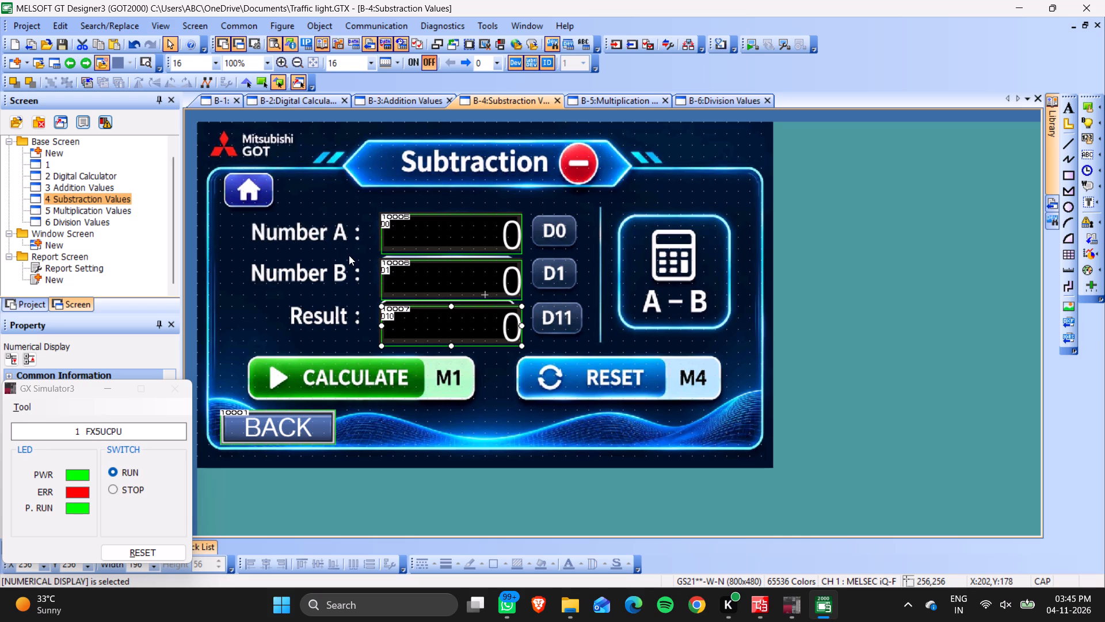
Copy the dark rectangle from the Addition screen onto the Subtraction screen, covering the CALCULATE and RESET buttons at X 48, Y 320.
click(386, 98)
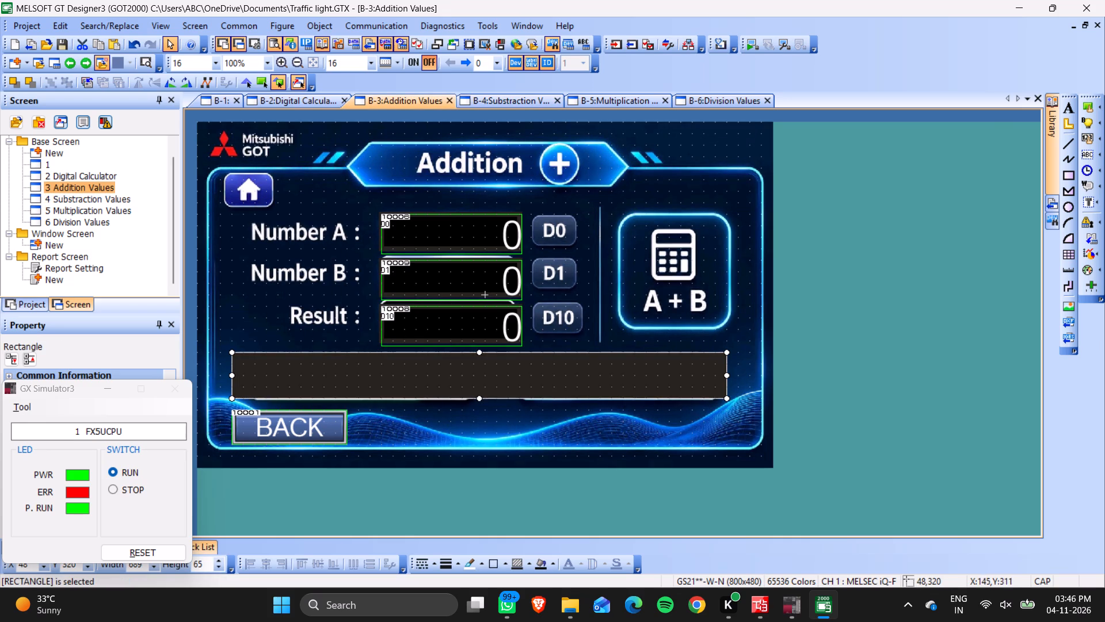
drag(226, 339, 348, 389)
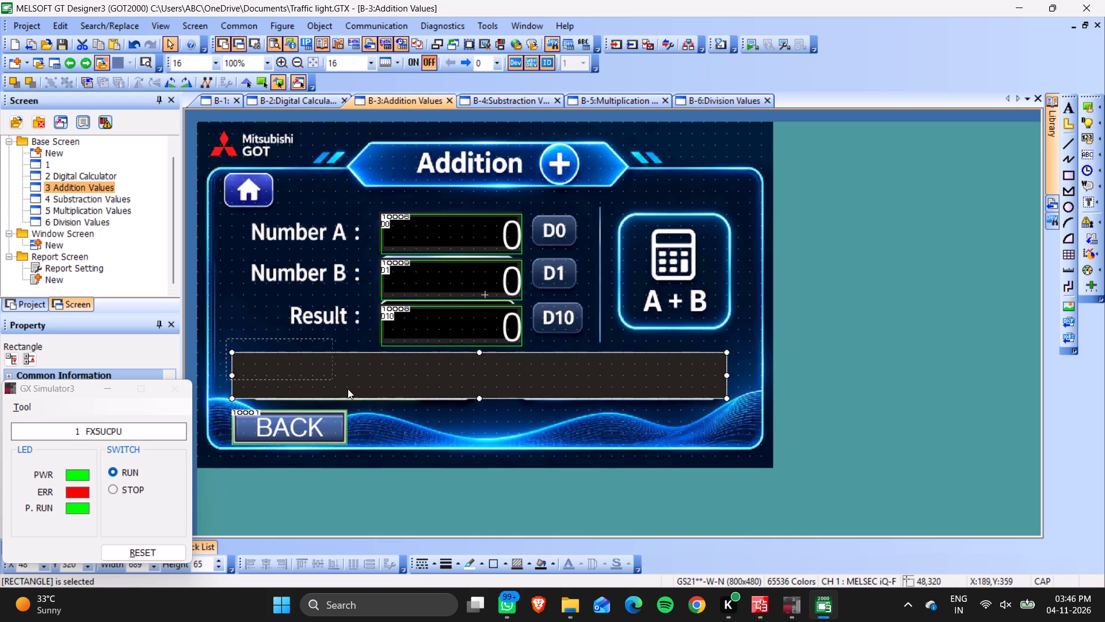
drag(348, 389, 733, 424)
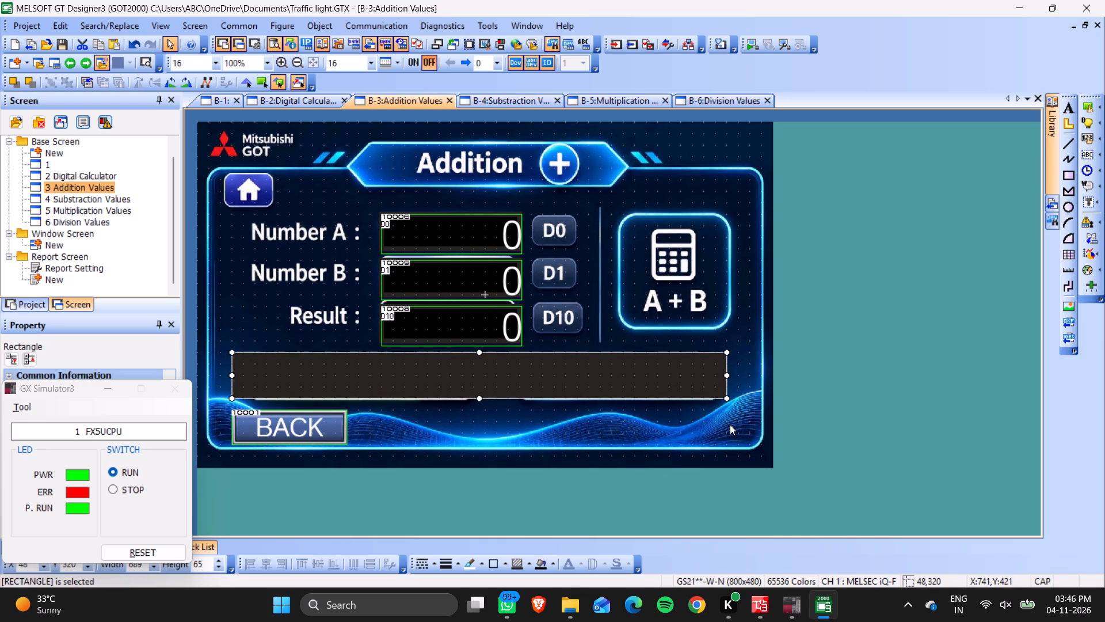
key(ctrl+c)
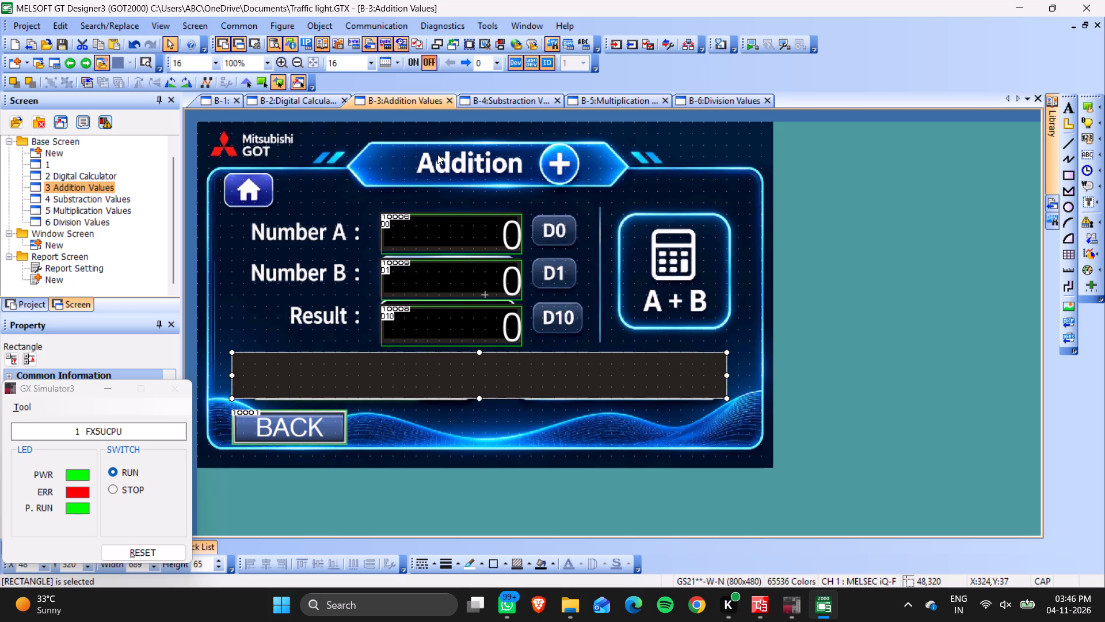
click(494, 94)
key(ctrl+v)
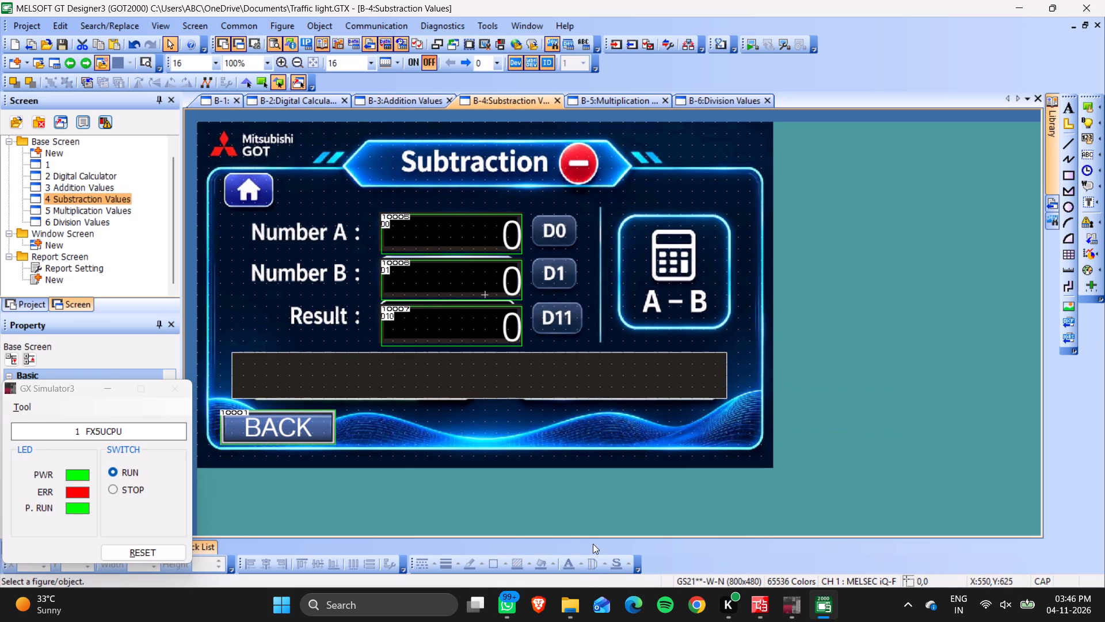
click(574, 505)
drag(620, 508, 418, 386)
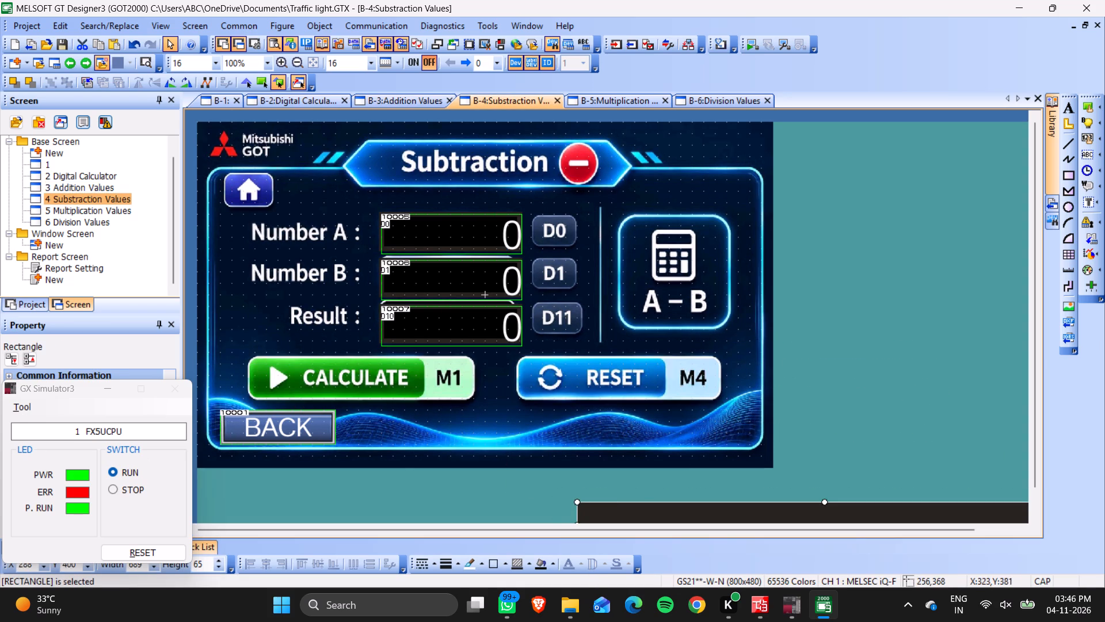
drag(418, 386, 275, 362)
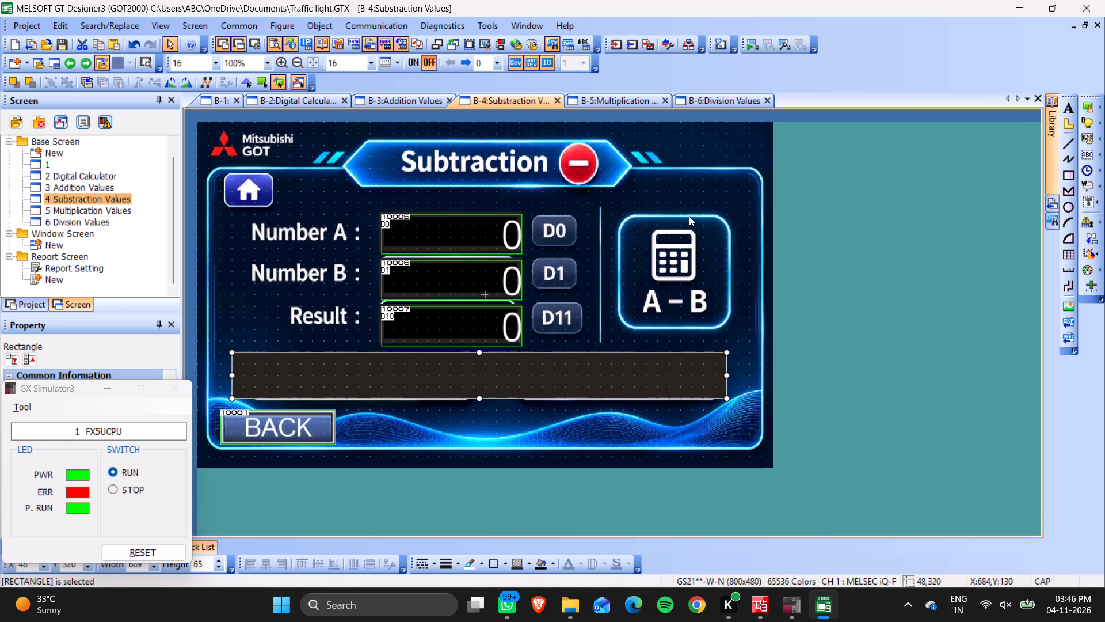
Save the project and bring up the Multiplication screen for editing.
key(ctrl+s)
click(614, 102)
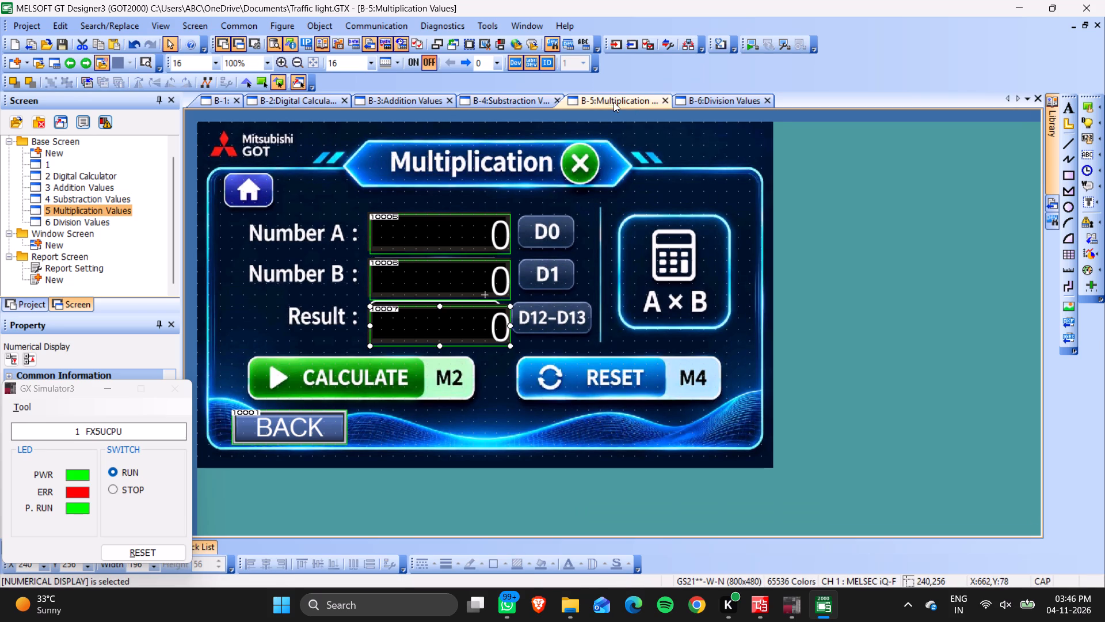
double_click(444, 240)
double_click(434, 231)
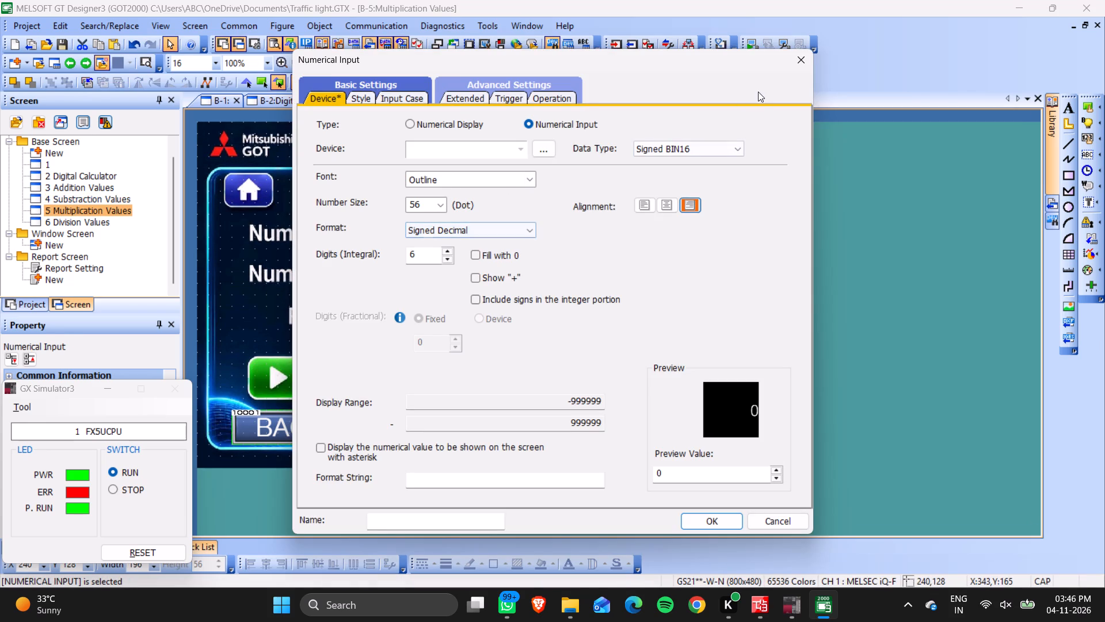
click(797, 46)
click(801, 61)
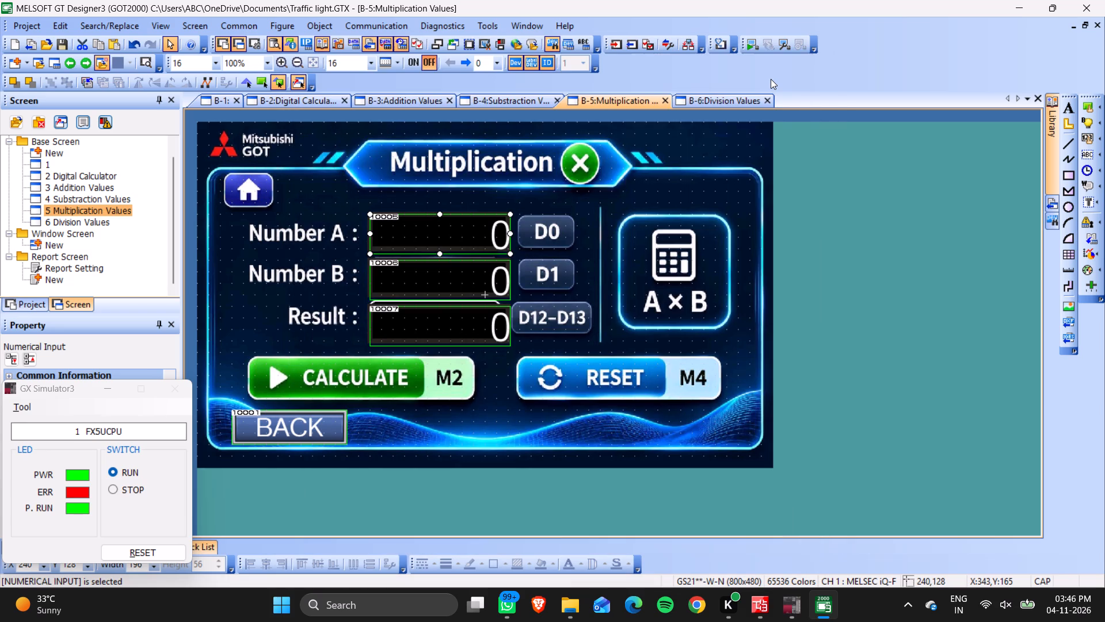
Assign device D0 to the Number A numerical input on the Multiplication screen.
double_click(448, 230)
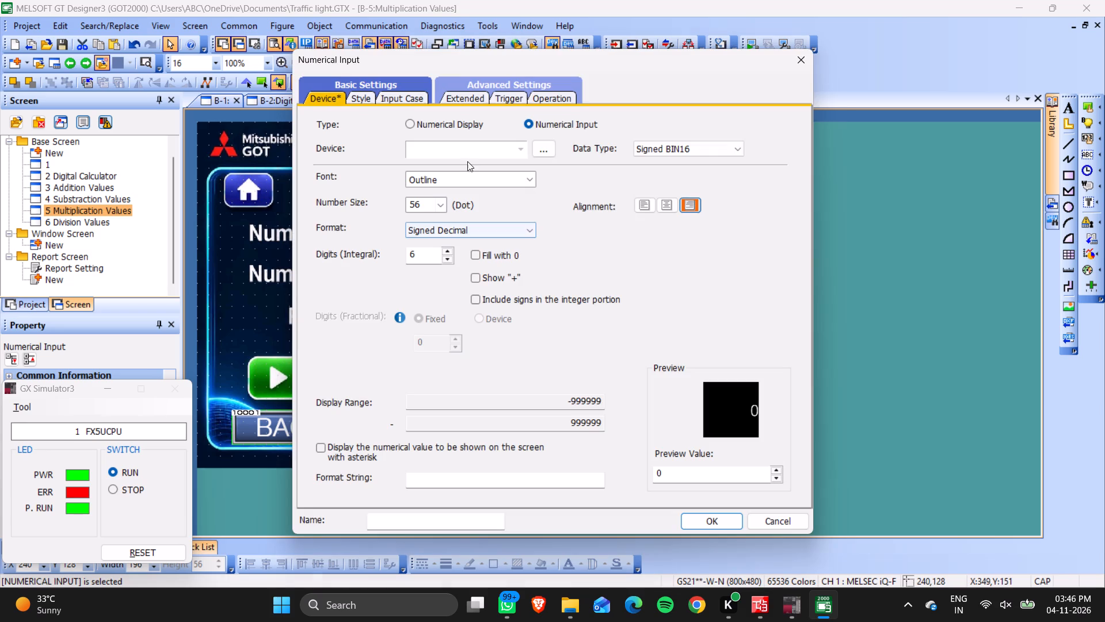
click(459, 147)
key(d)
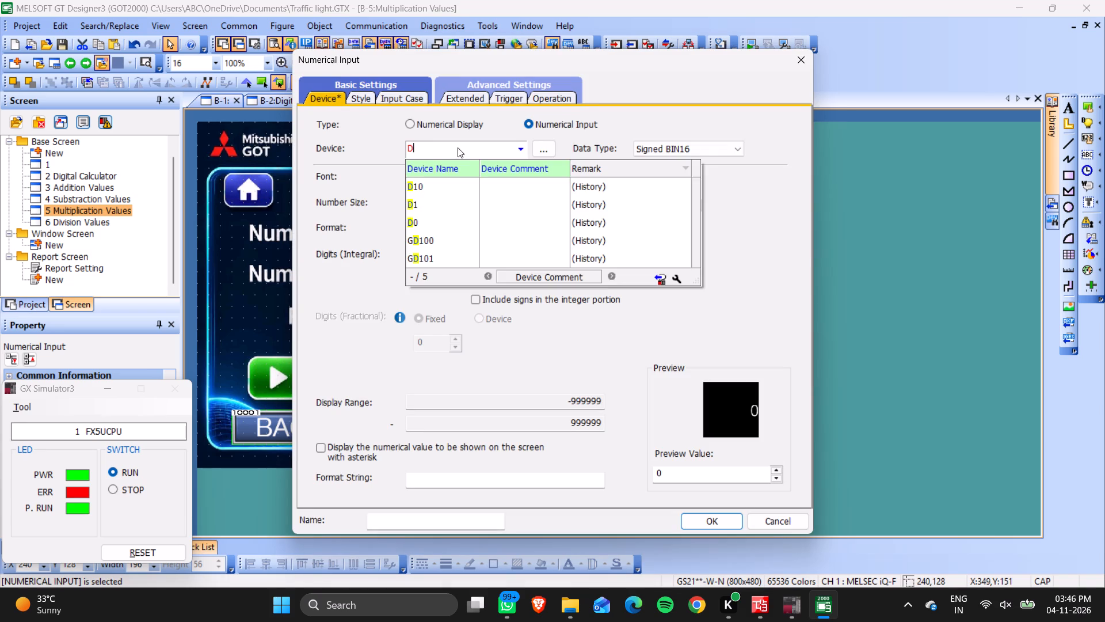
key(0)
click(713, 528)
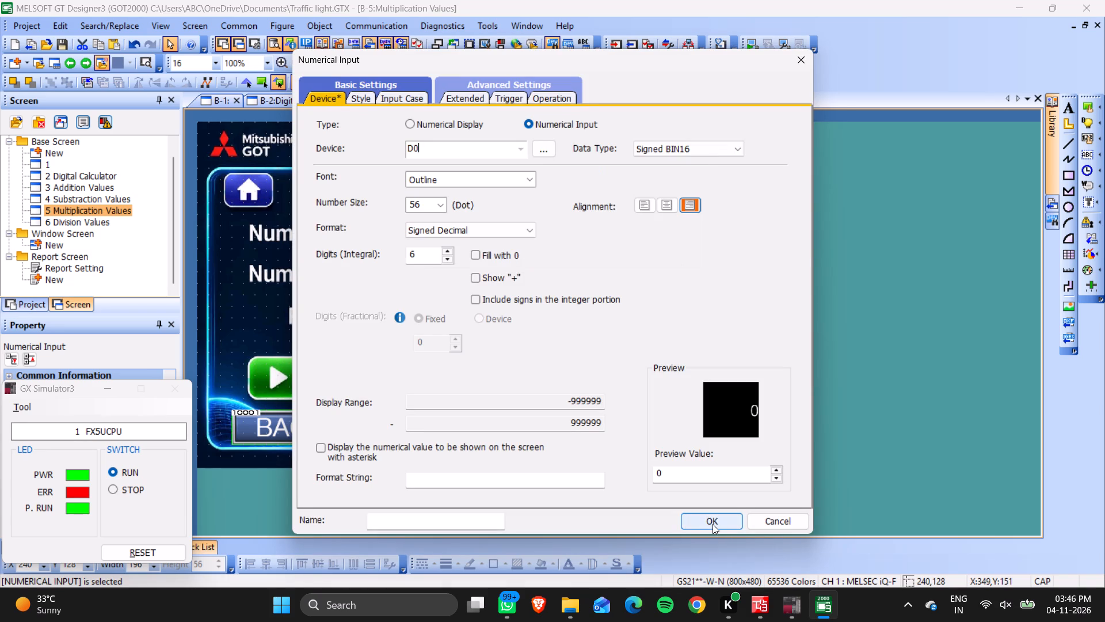
click(712, 524)
Assign device D1 to the Number B numerical input on the Multiplication screen.
double_click(456, 267)
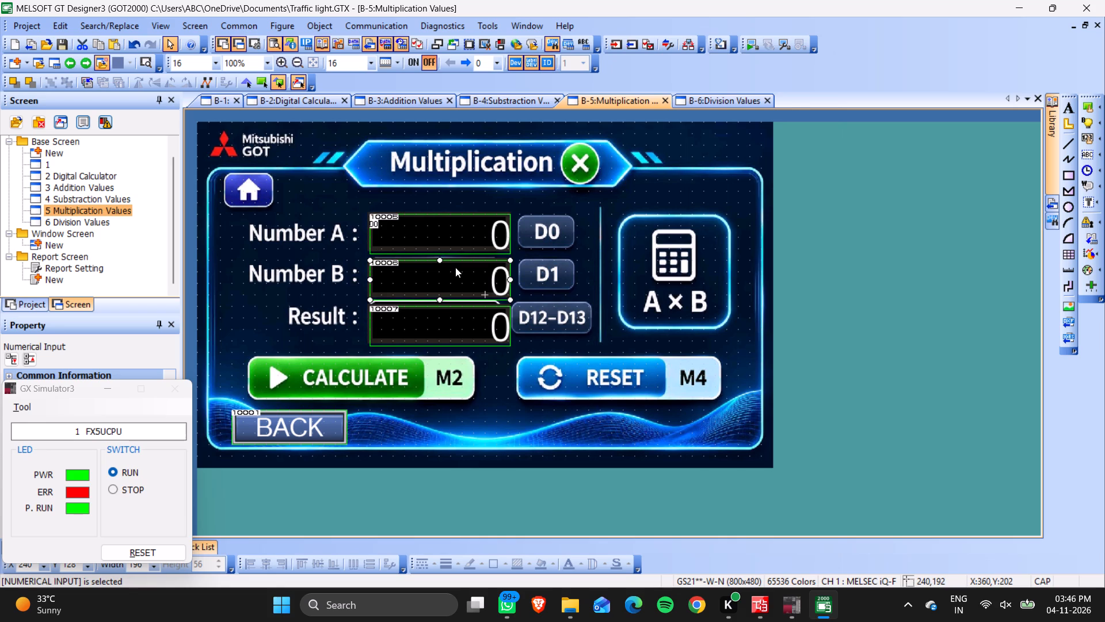
double_click(437, 286)
click(453, 152)
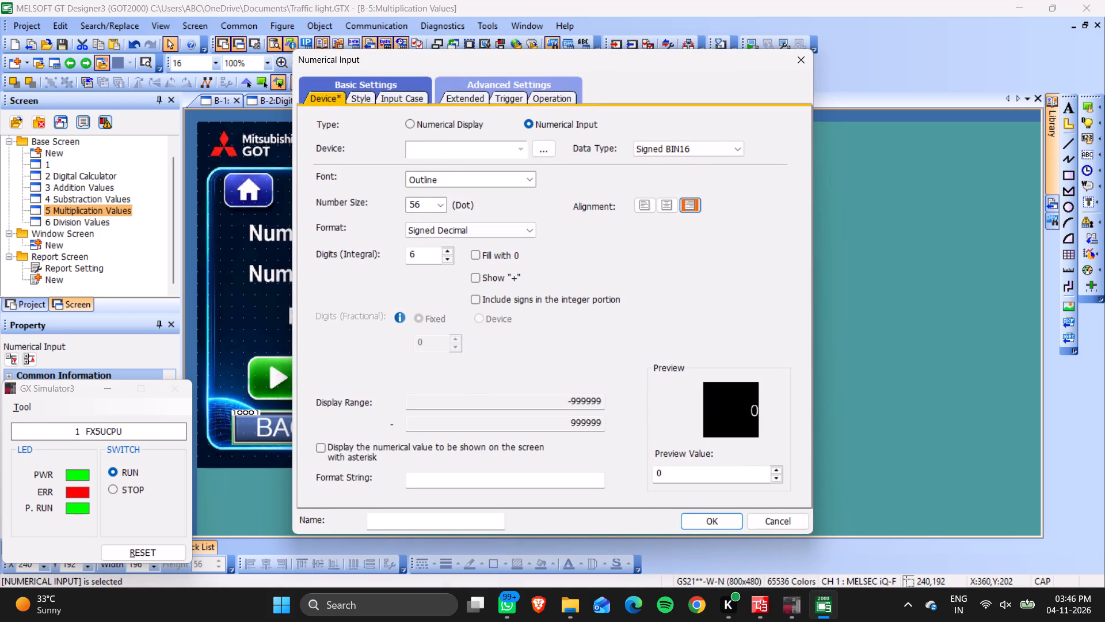
key(d)
key(1)
key(Return)
click(706, 523)
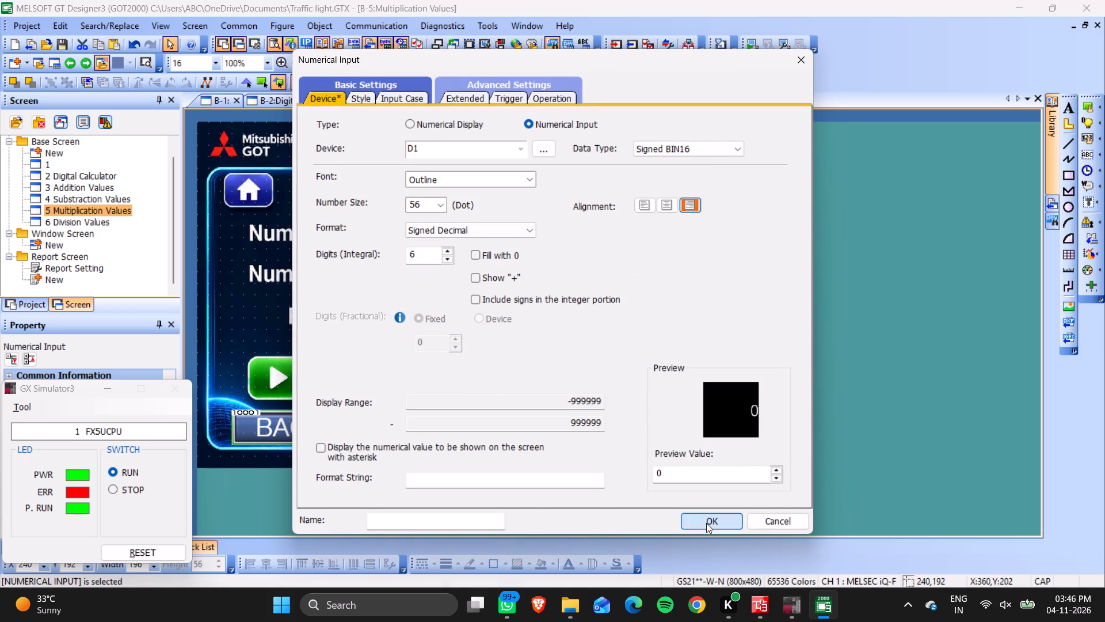
Assign device D10 to the Result numerical display on the Multiplication screen.
double_click(426, 336)
double_click(427, 332)
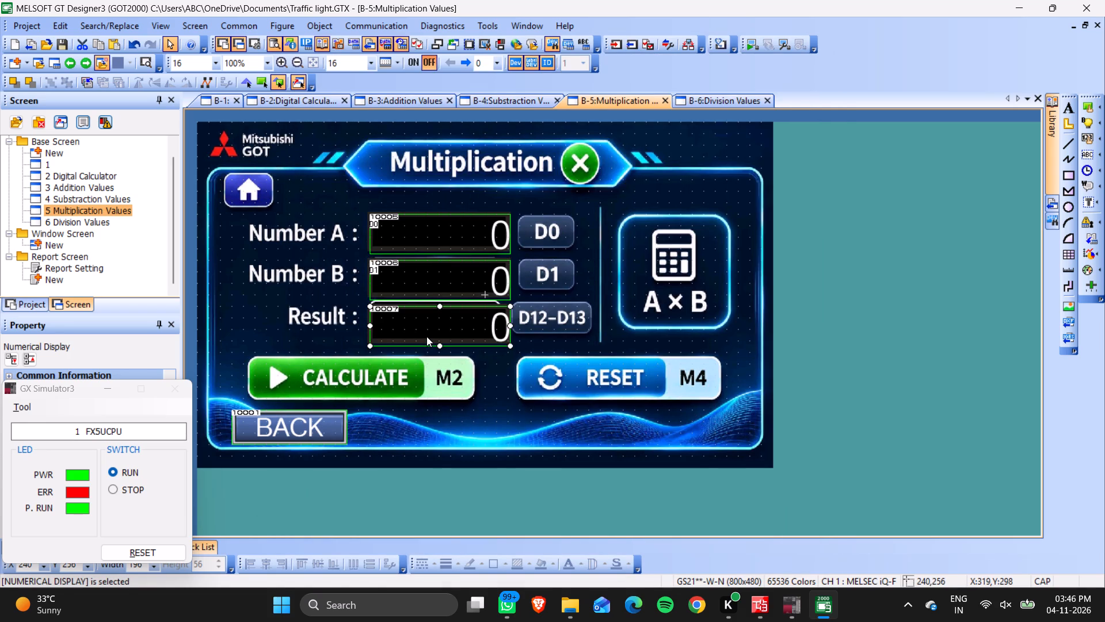
click(456, 150)
key(d)
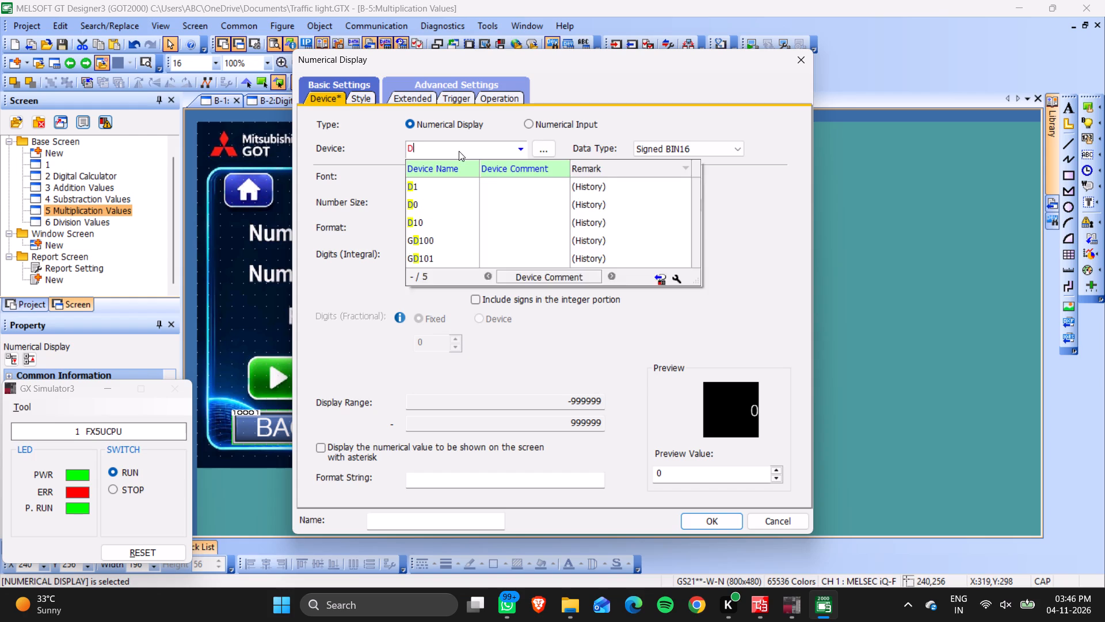
key(1)
key(0)
key(Return)
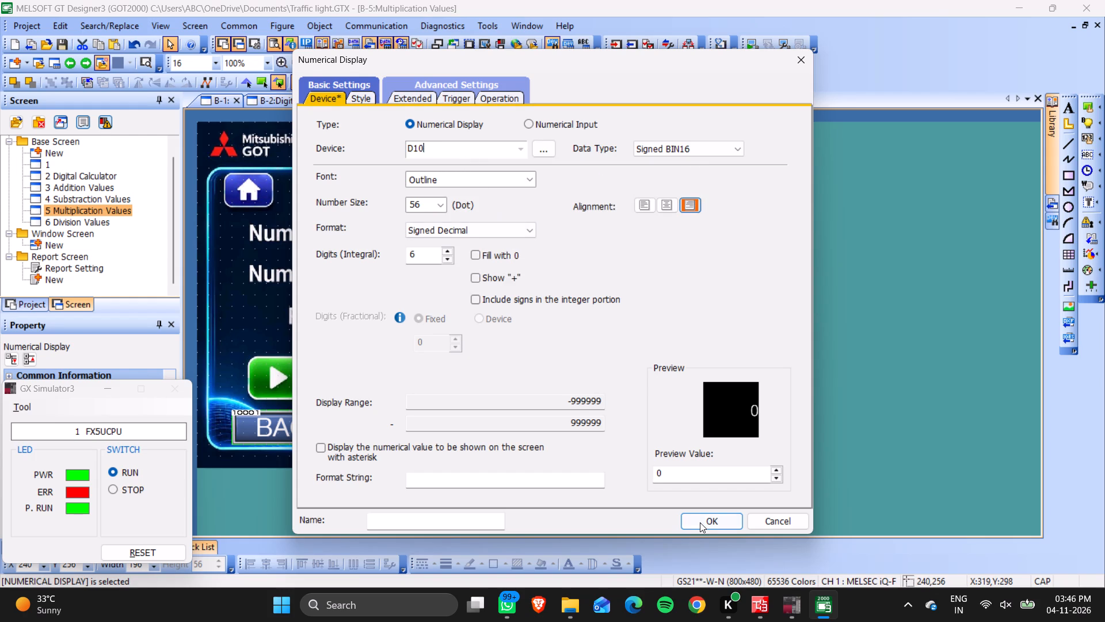
click(700, 522)
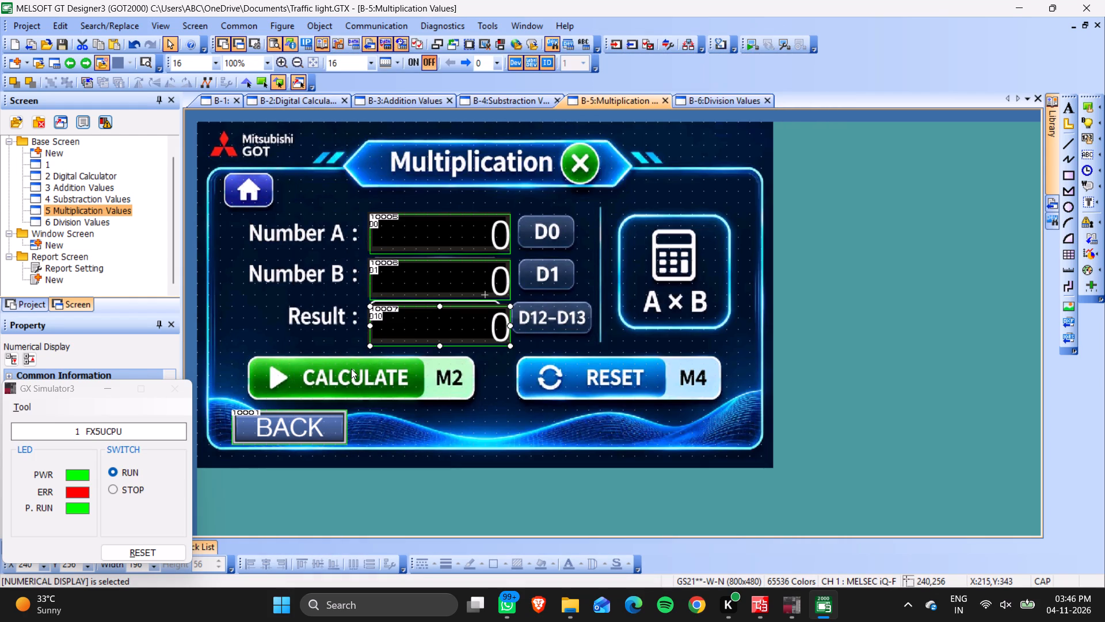
Paste the dark rectangle over the Multiplication screen's CALCULATE and RESET buttons at X 48, Y 320, and save the project.
key(ctrl+v)
click(262, 373)
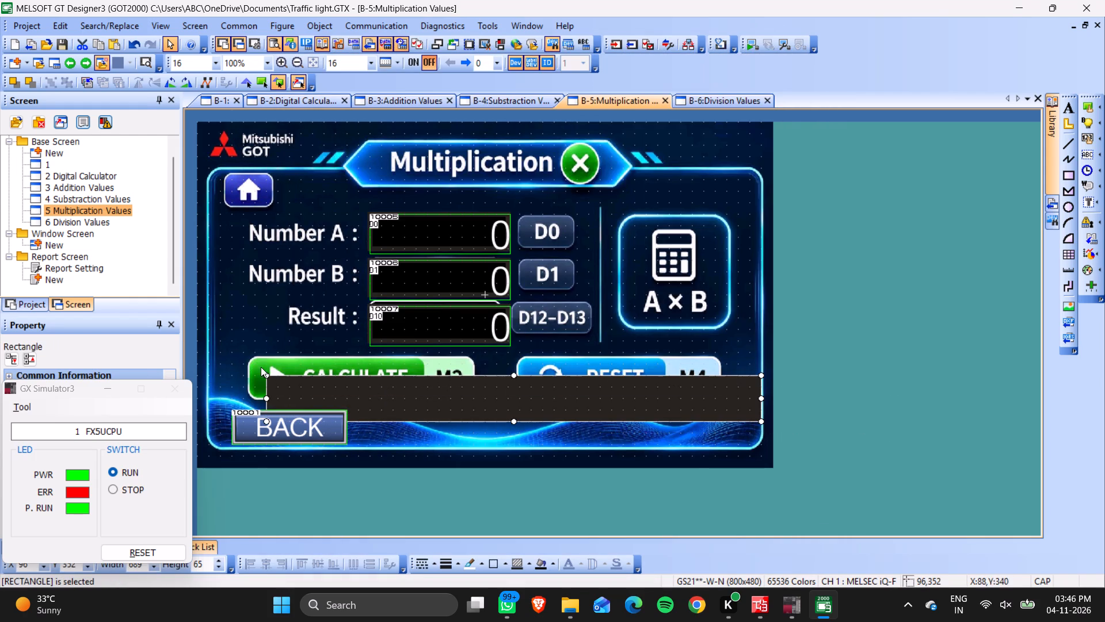
drag(326, 396, 289, 372)
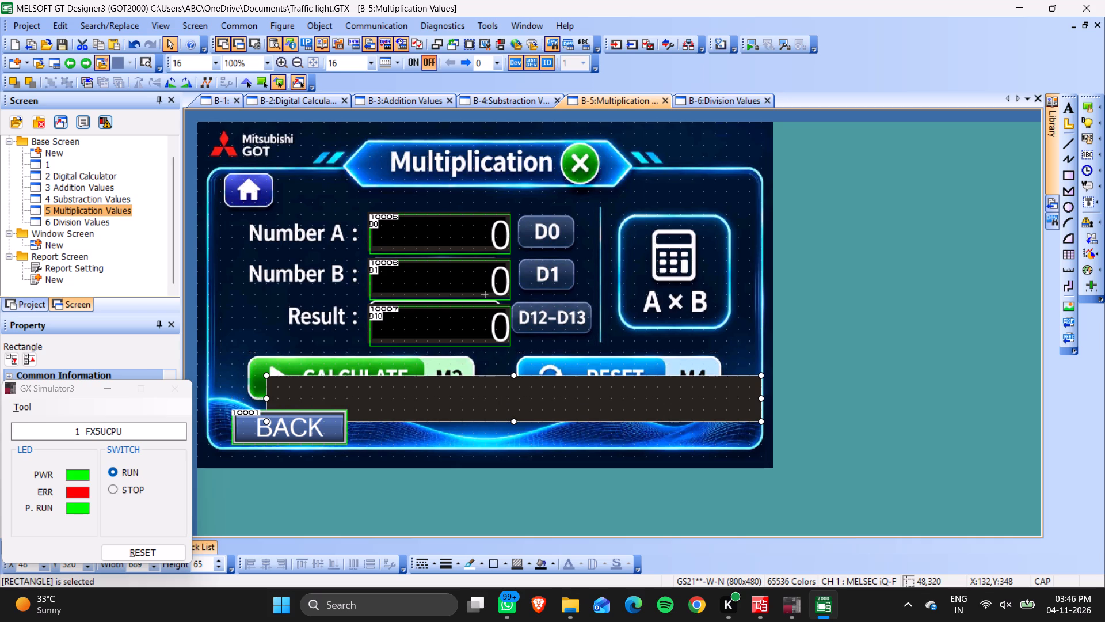
key(ctrl+s)
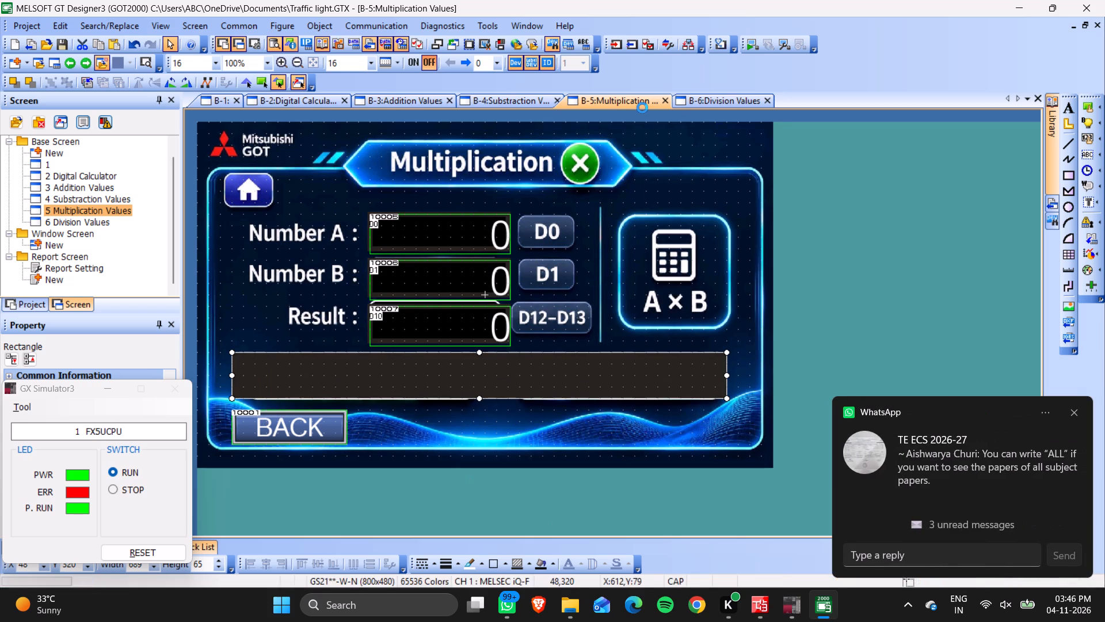
On the Division screen, assign device D0 to the Number A numerical input.
click(708, 94)
click(708, 96)
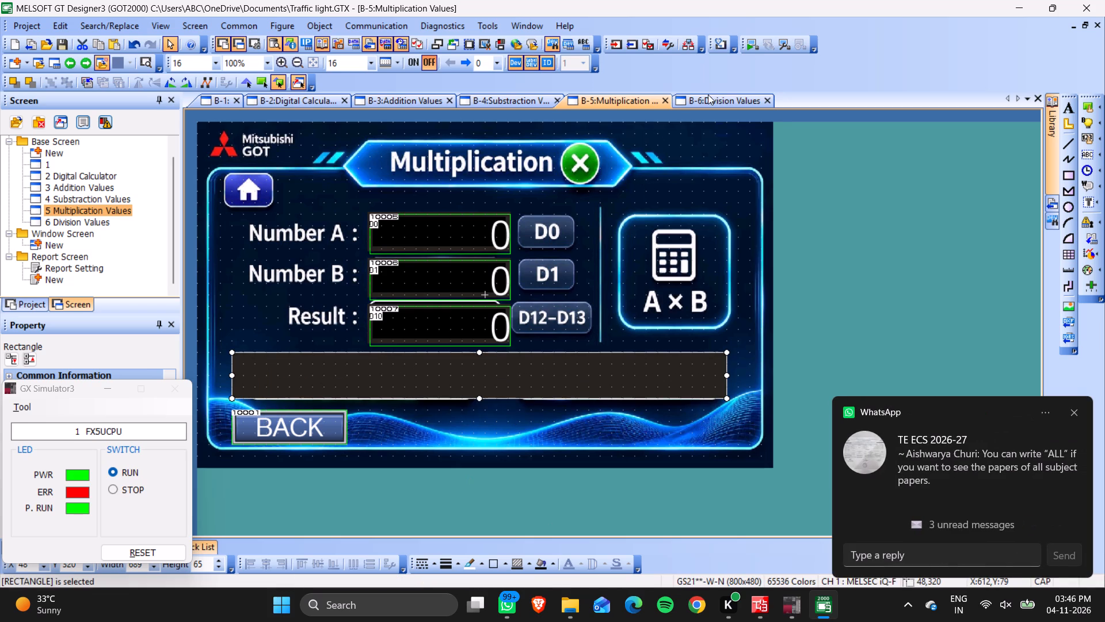
double_click(447, 229)
double_click(447, 229)
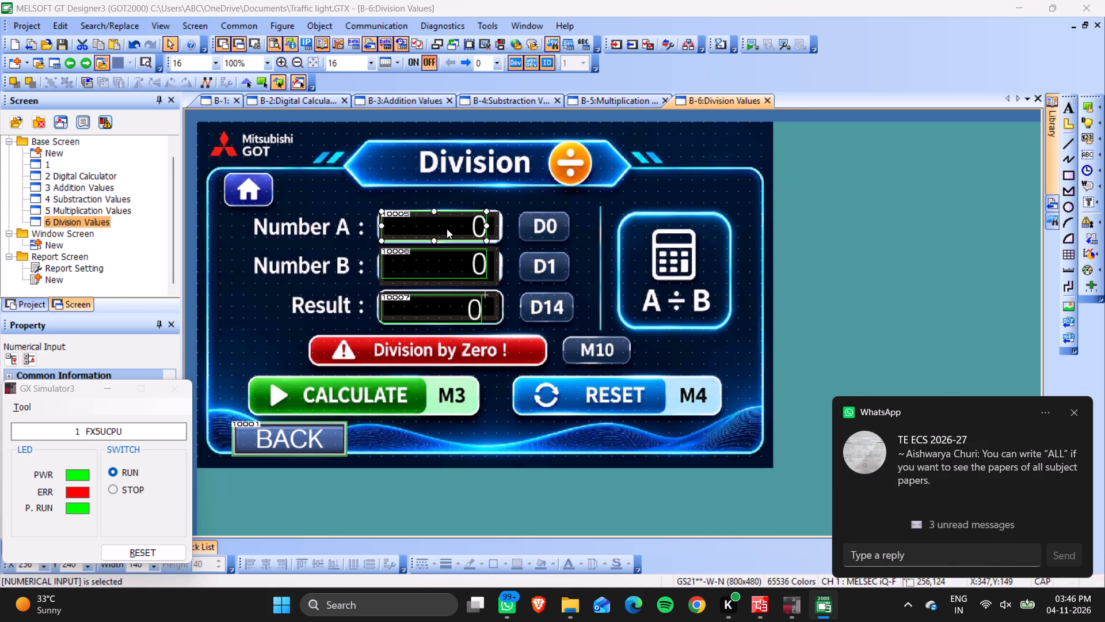
click(444, 144)
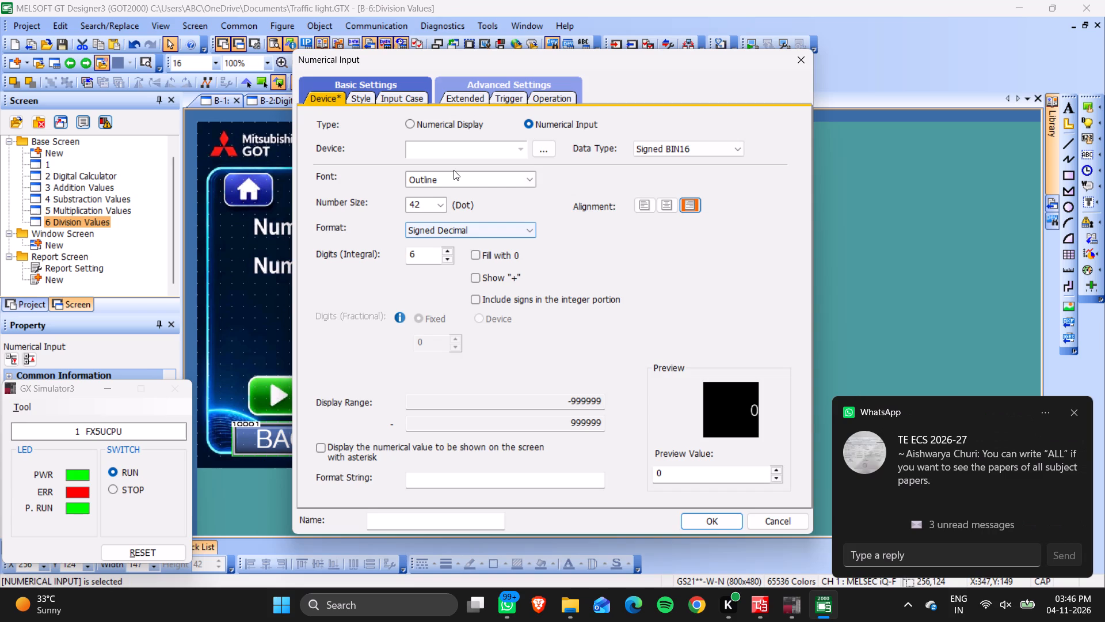
key(d)
key(0)
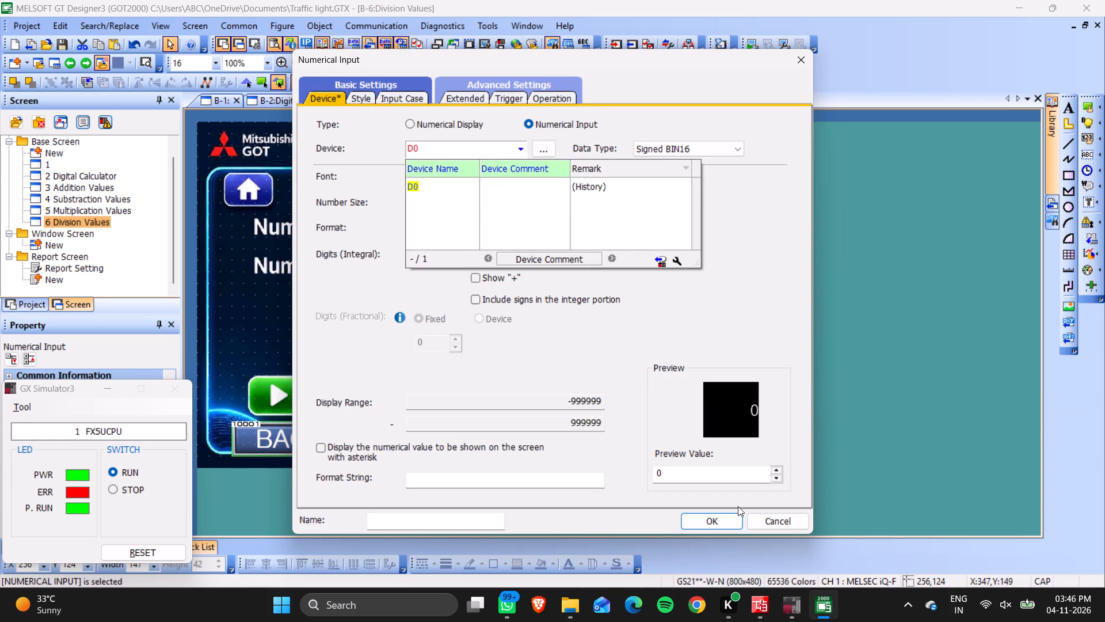
click(726, 524)
click(692, 525)
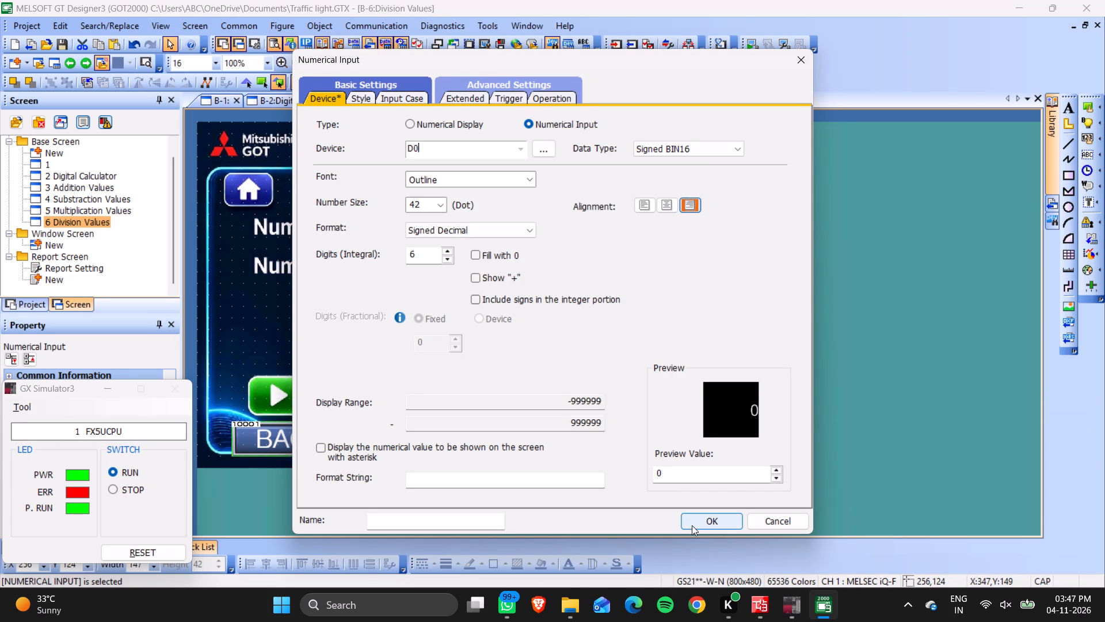
Assign device D1 to the Number B numerical input on the Division screen.
double_click(426, 266)
double_click(428, 260)
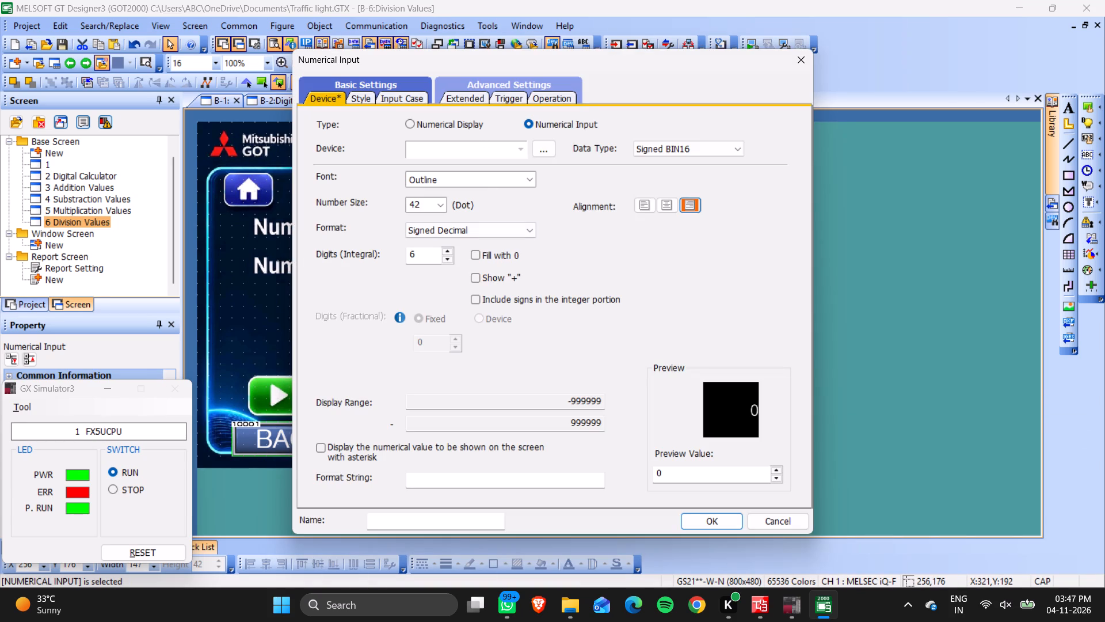
click(474, 149)
text(D1)
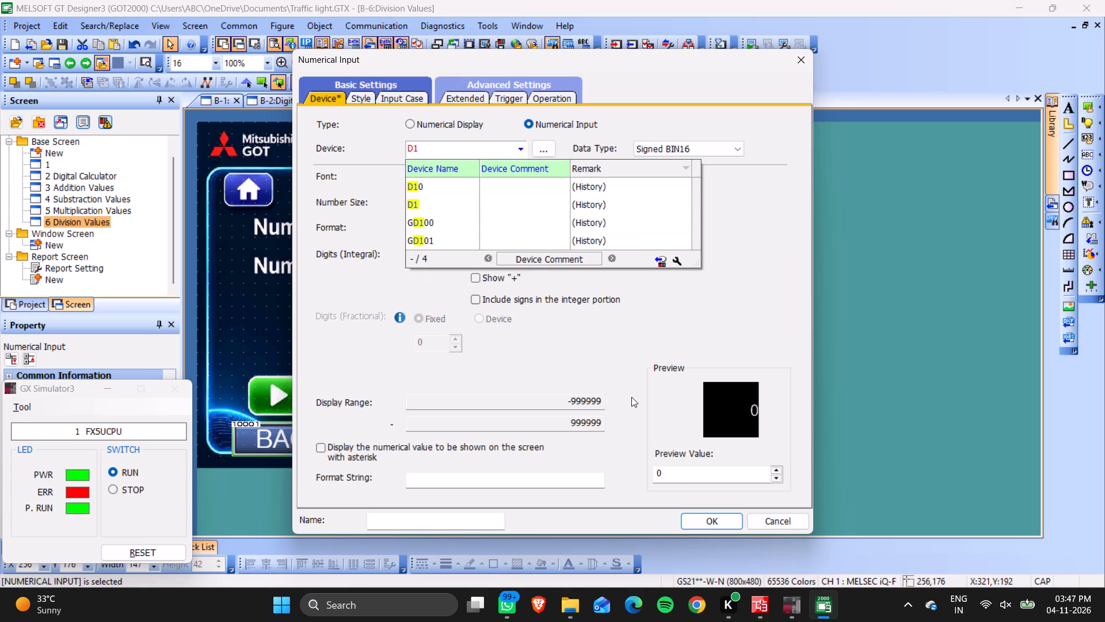
click(695, 521)
click(702, 514)
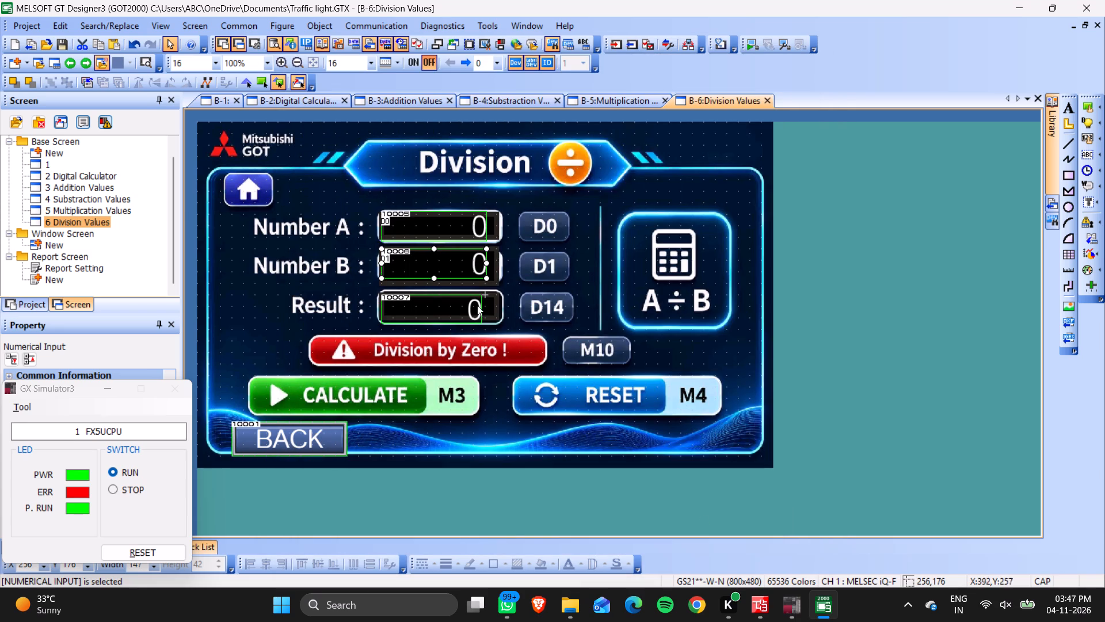
Assign device D10 to the Result numerical display on the Division screen.
double_click(467, 299)
double_click(430, 314)
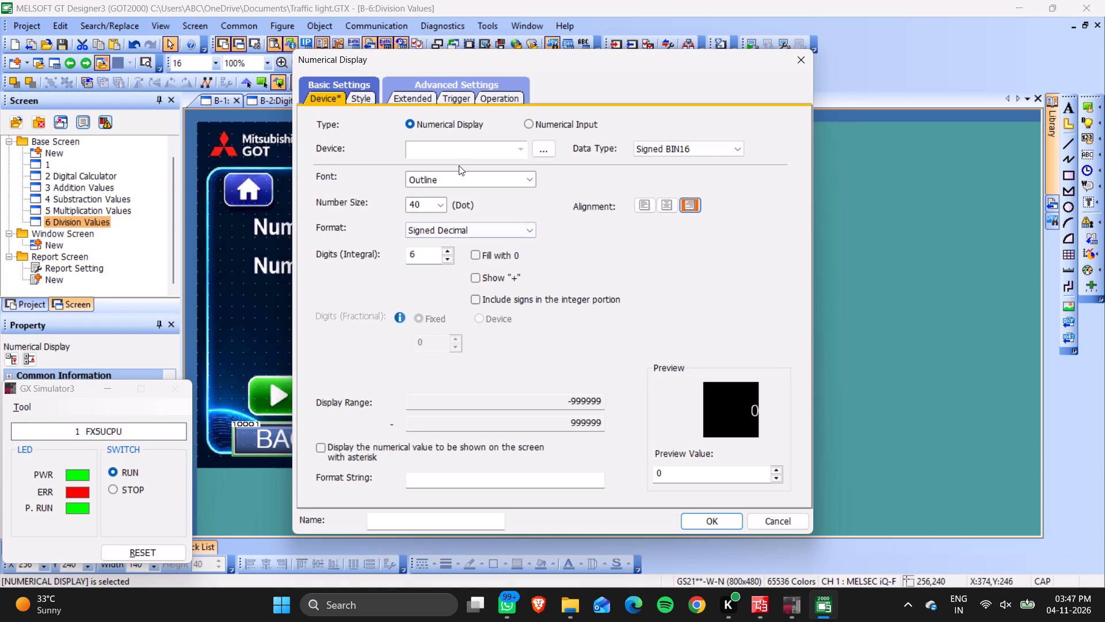
click(463, 146)
text(D1)
key(0)
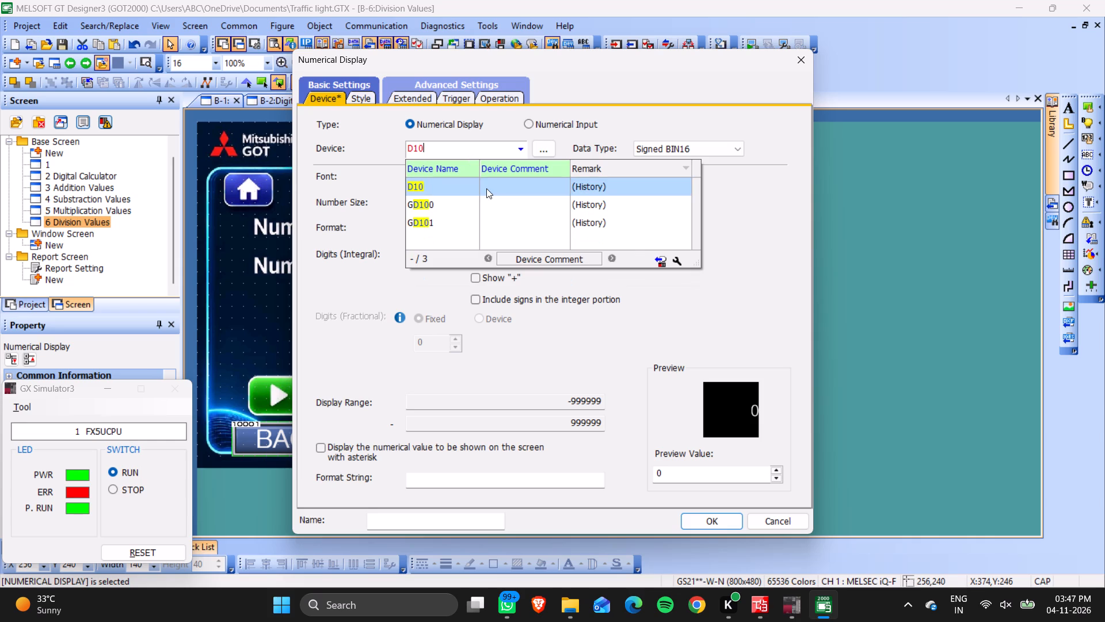
key(Return)
click(714, 521)
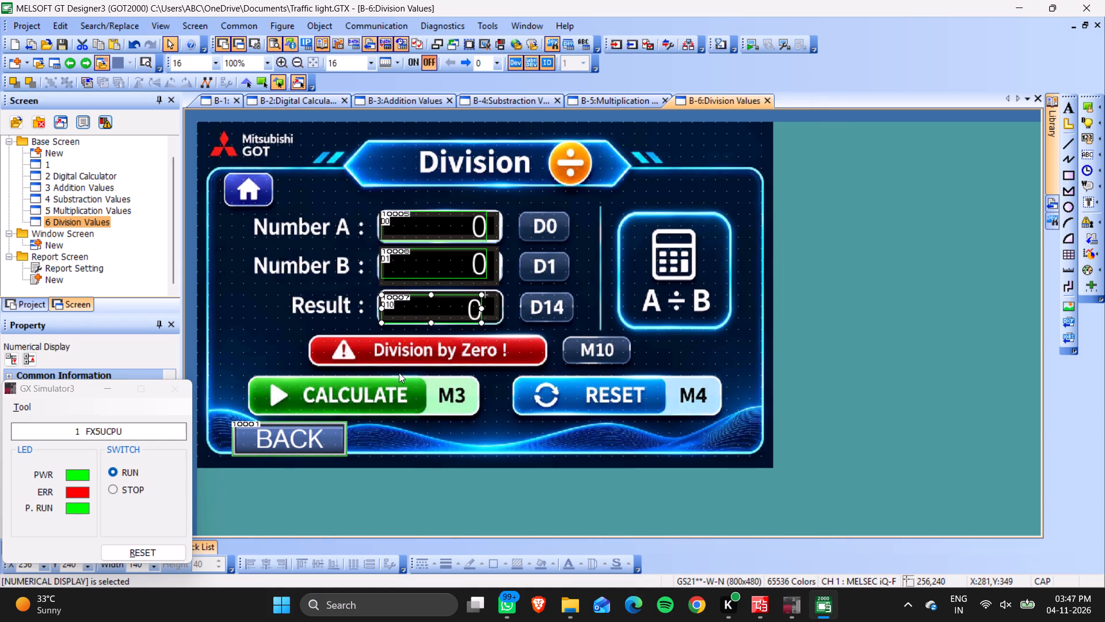
Paste the dark rectangle over the Division screen's CALCULATE and RESET buttons at X 48, Y 352, and save the project.
key(ctrl+v)
click(252, 392)
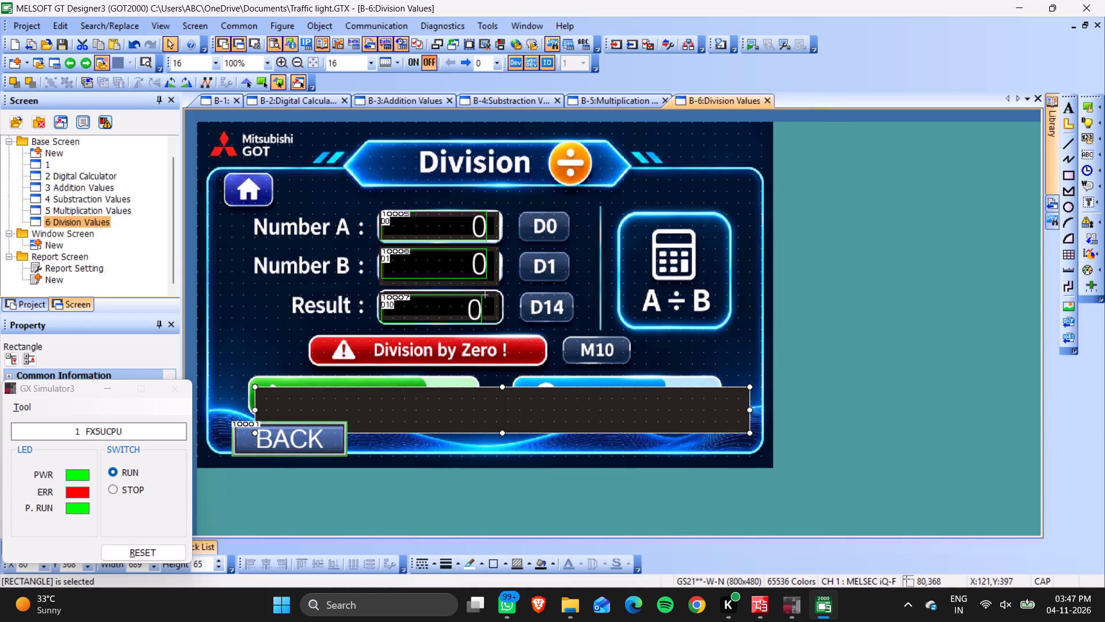
drag(289, 412, 272, 398)
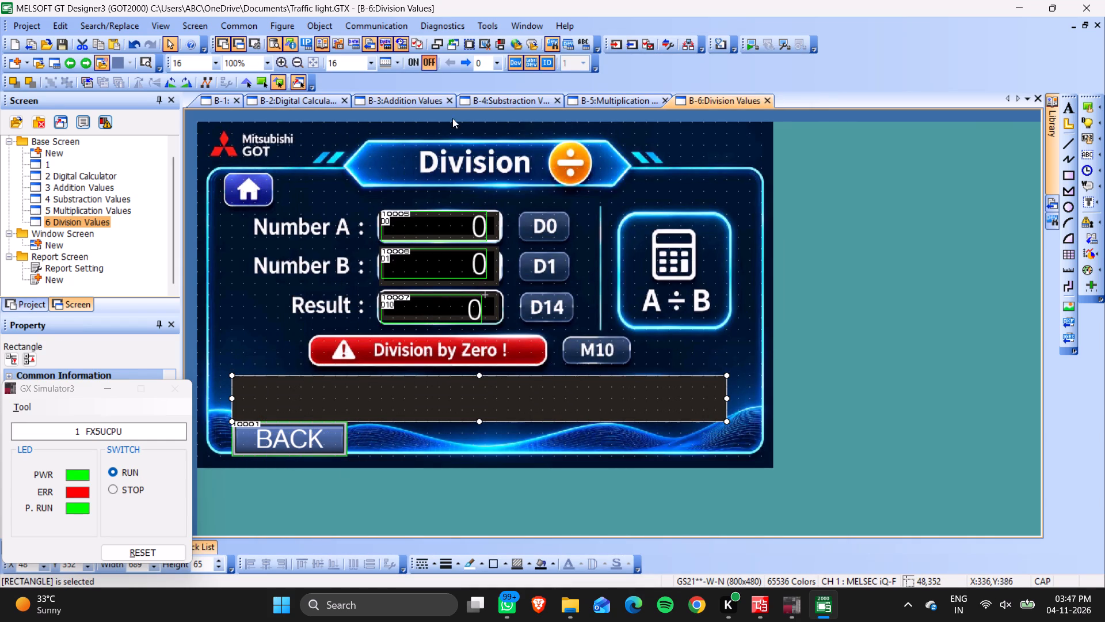
key(ctrl+s)
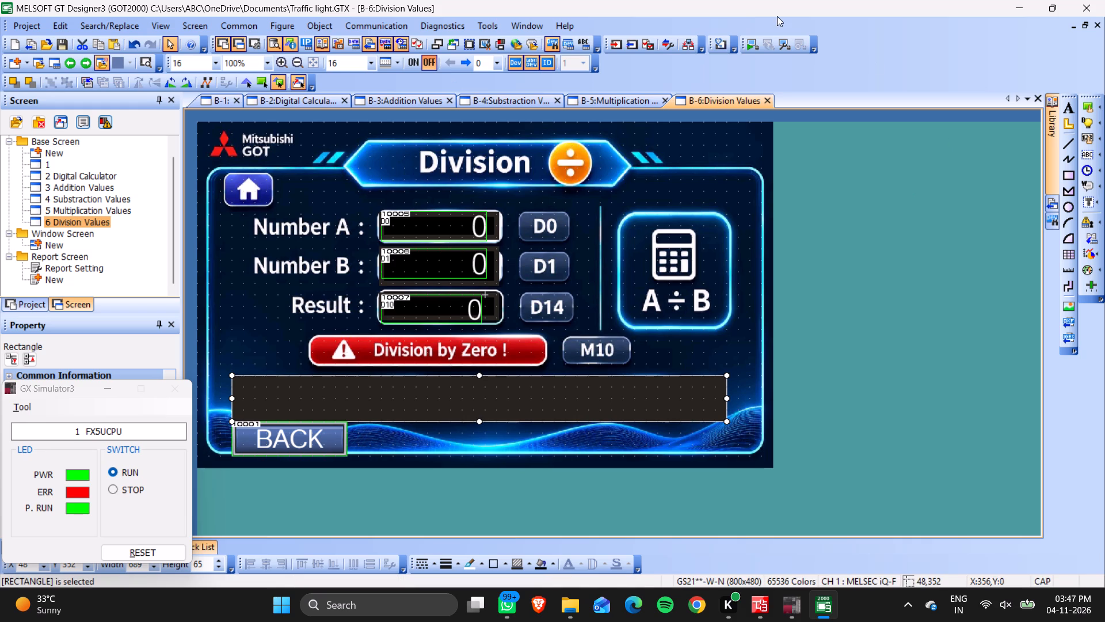
Start the GT Simulator3 simulation and navigate through the Digital Calculator screen to the Addition screen.
click(755, 38)
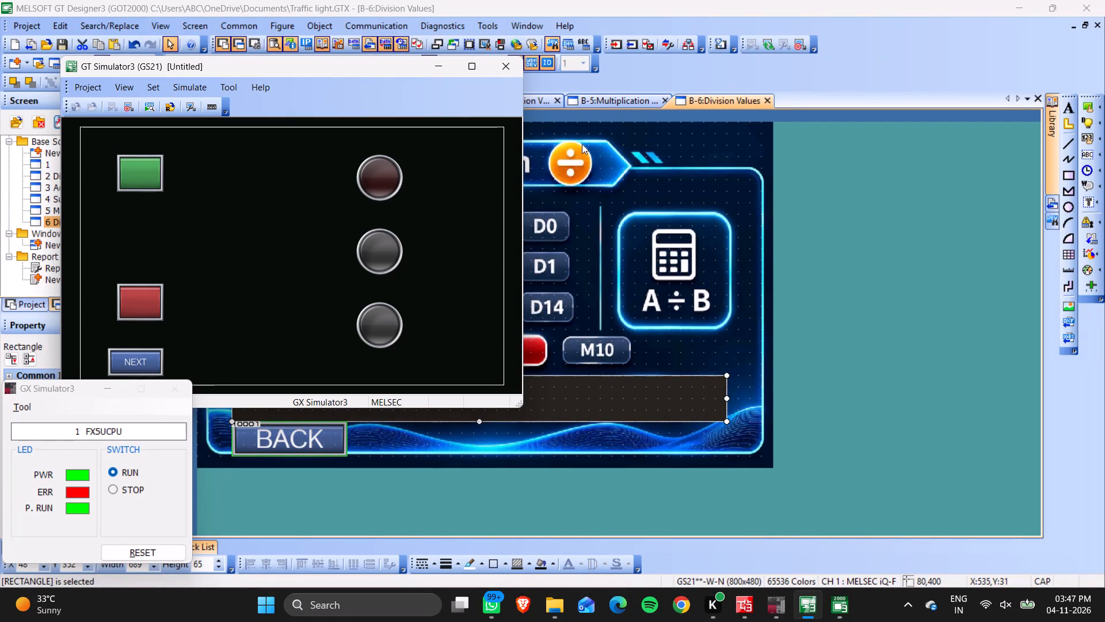
click(154, 355)
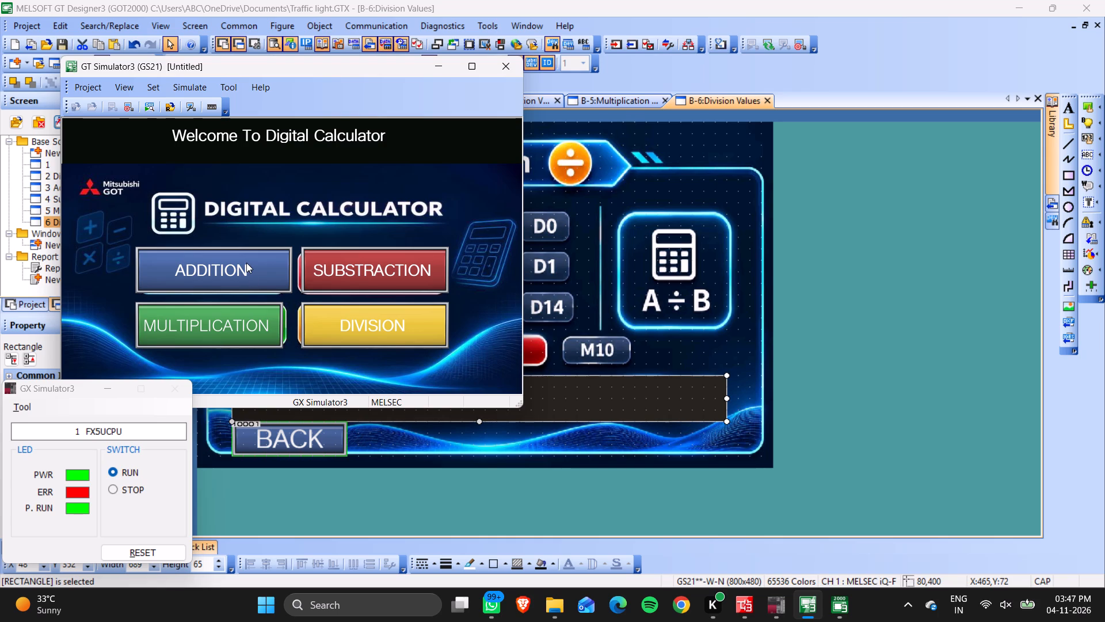
click(203, 278)
Enter 1 as Number A on the simulated Addition screen.
click(276, 210)
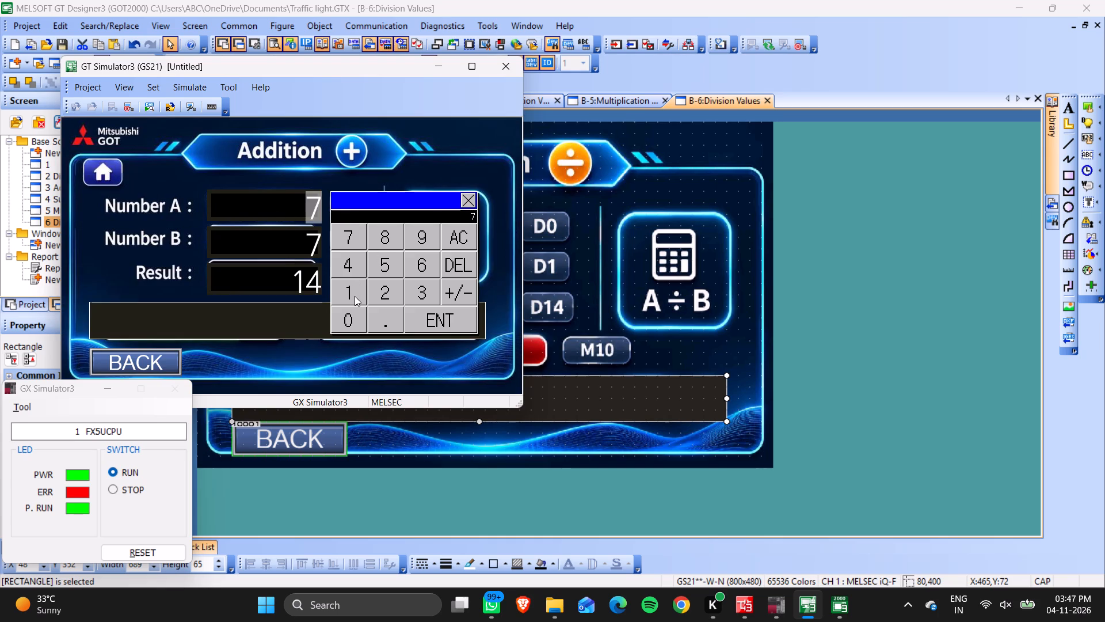
click(355, 296)
click(455, 328)
Enter 10 as Number B on the simulated Addition screen.
click(281, 241)
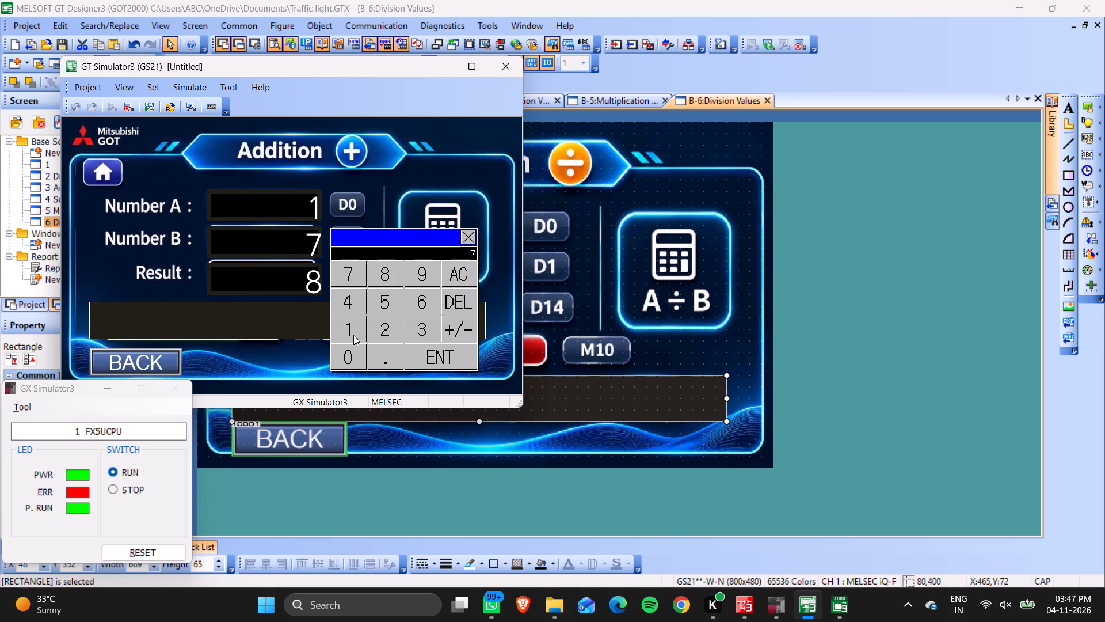
click(355, 325)
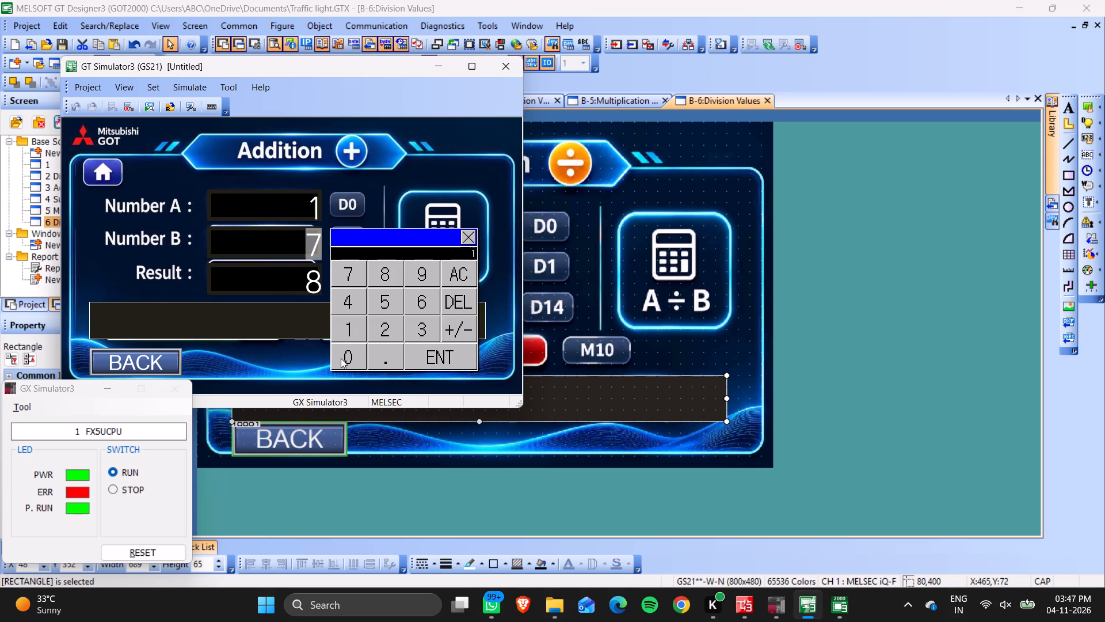
click(341, 358)
click(443, 358)
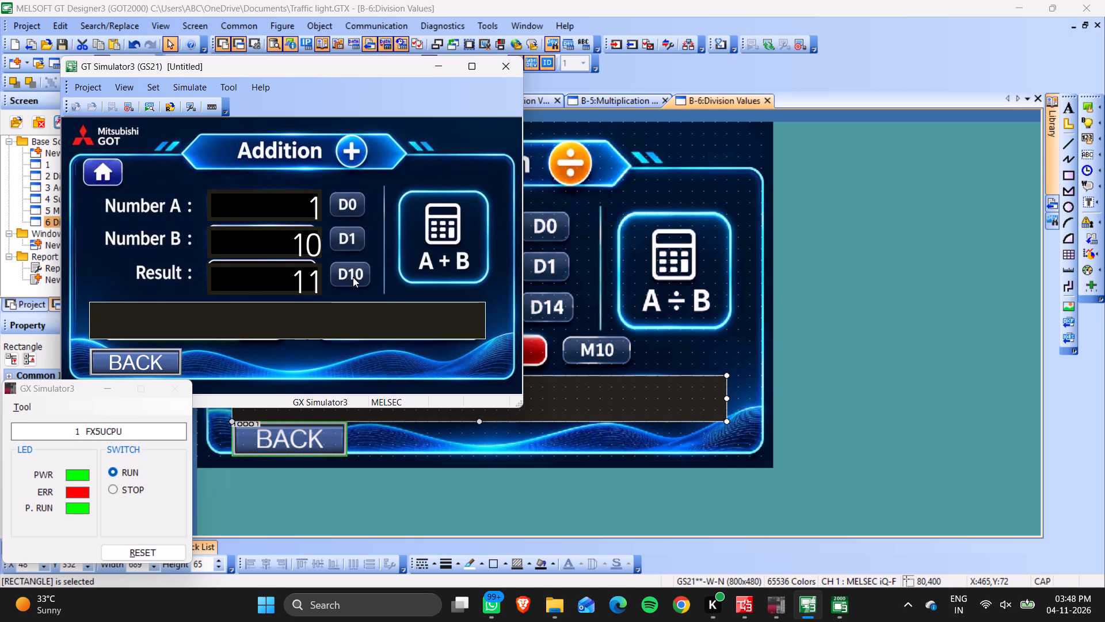
Go back and open the simulated Subtraction screen, check its Result display, and close the simulator.
click(142, 355)
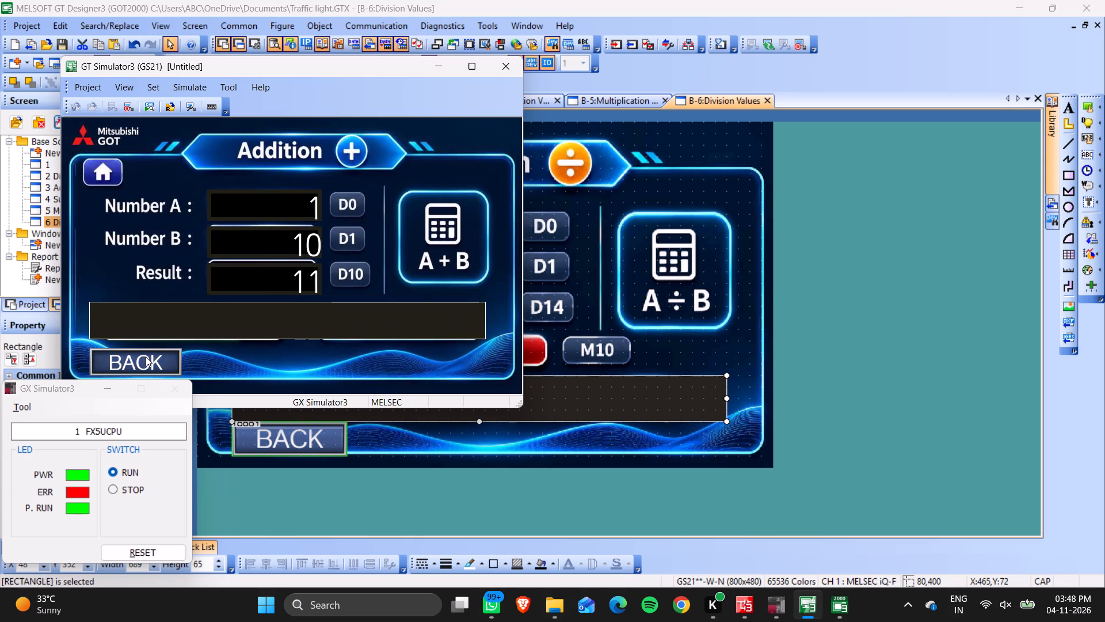
click(353, 262)
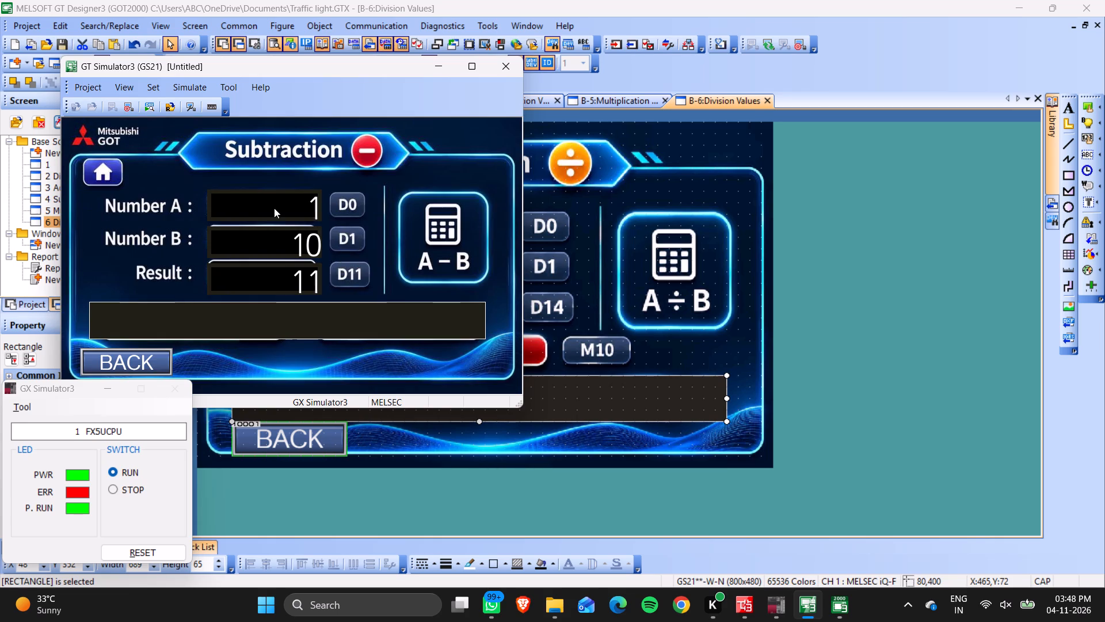
click(274, 208)
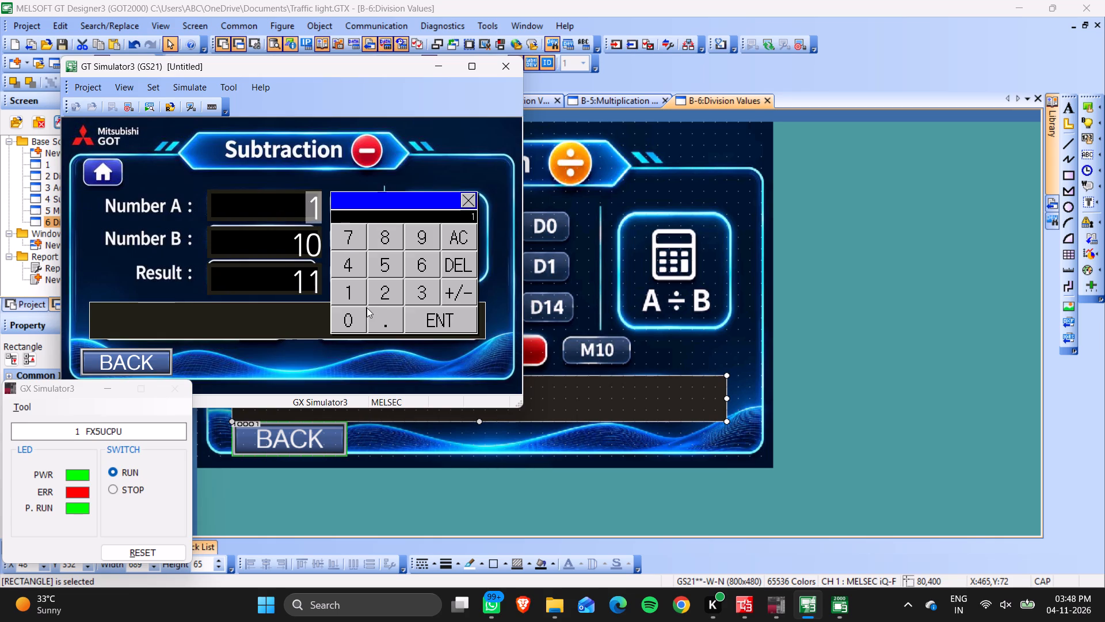
click(289, 277)
click(514, 59)
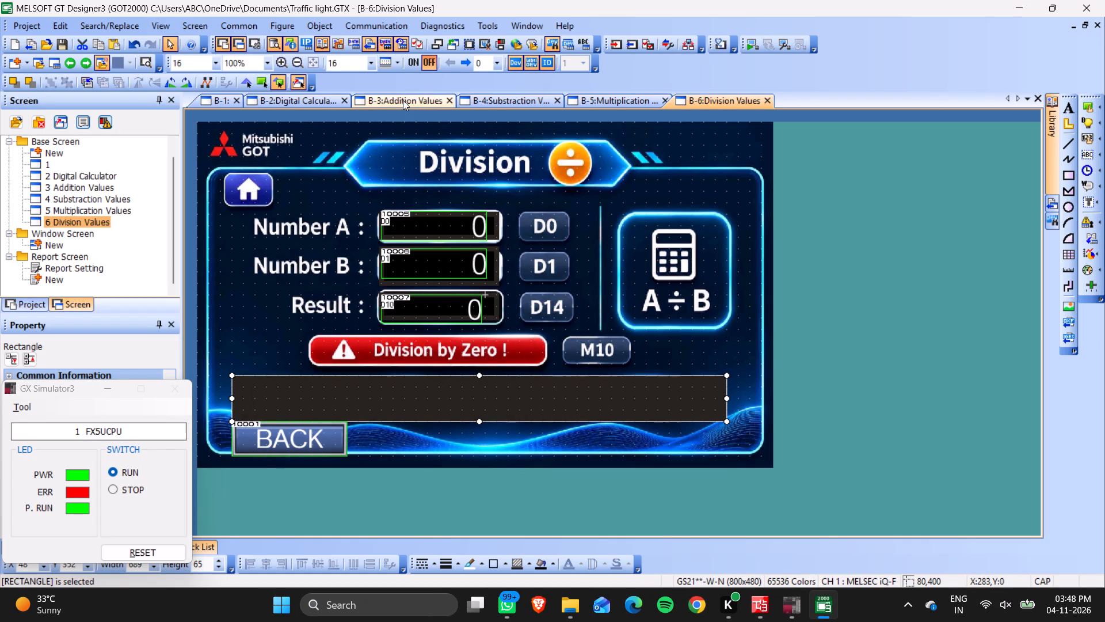
Assign device D11 to the Result numerical display on the Substraction Values screen.
click(403, 100)
click(493, 100)
double_click(452, 311)
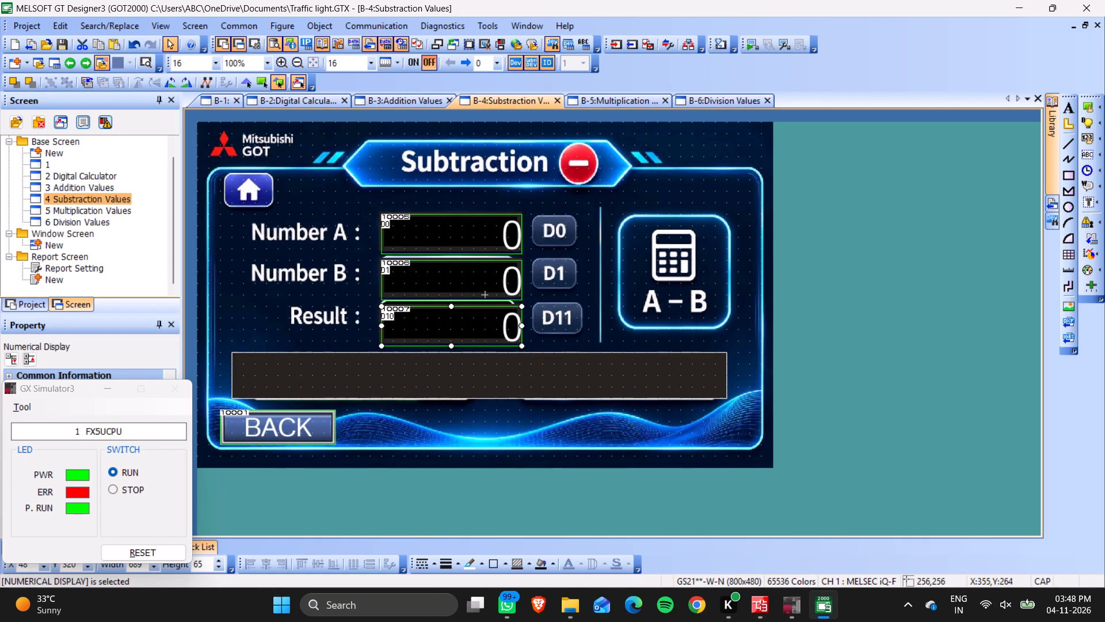
double_click(462, 331)
click(445, 149)
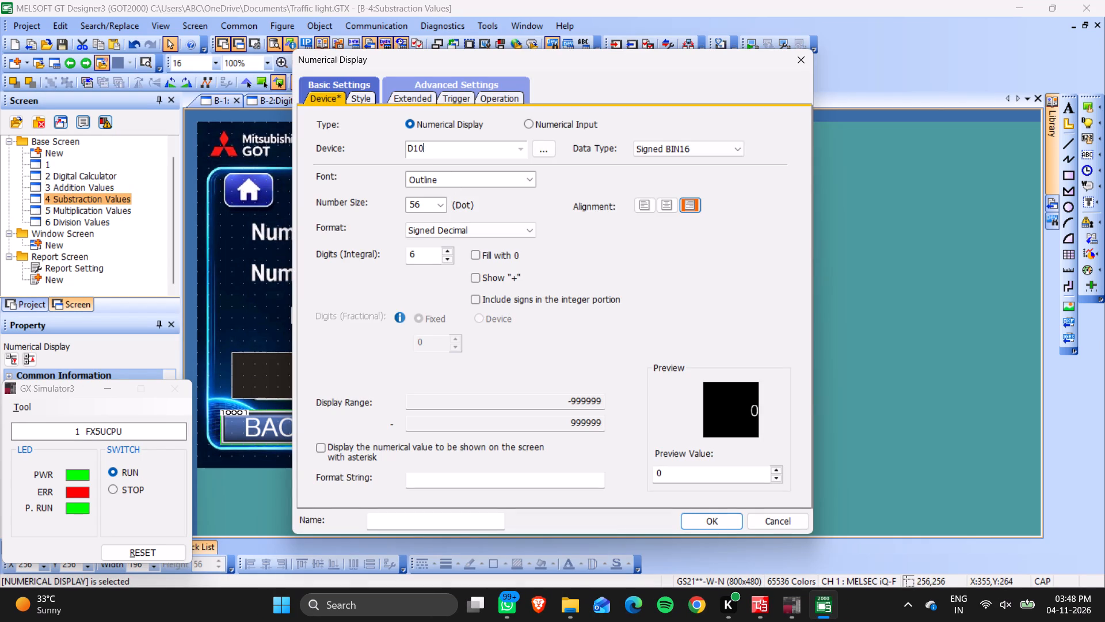
key(BackSpace)
key(1)
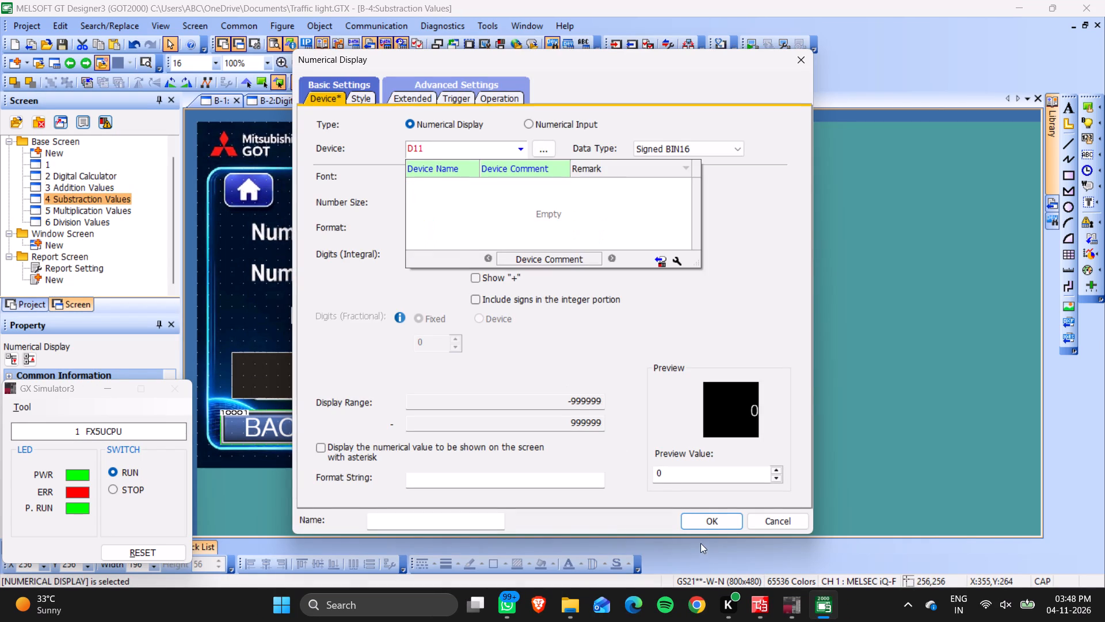
click(704, 525)
click(704, 525)
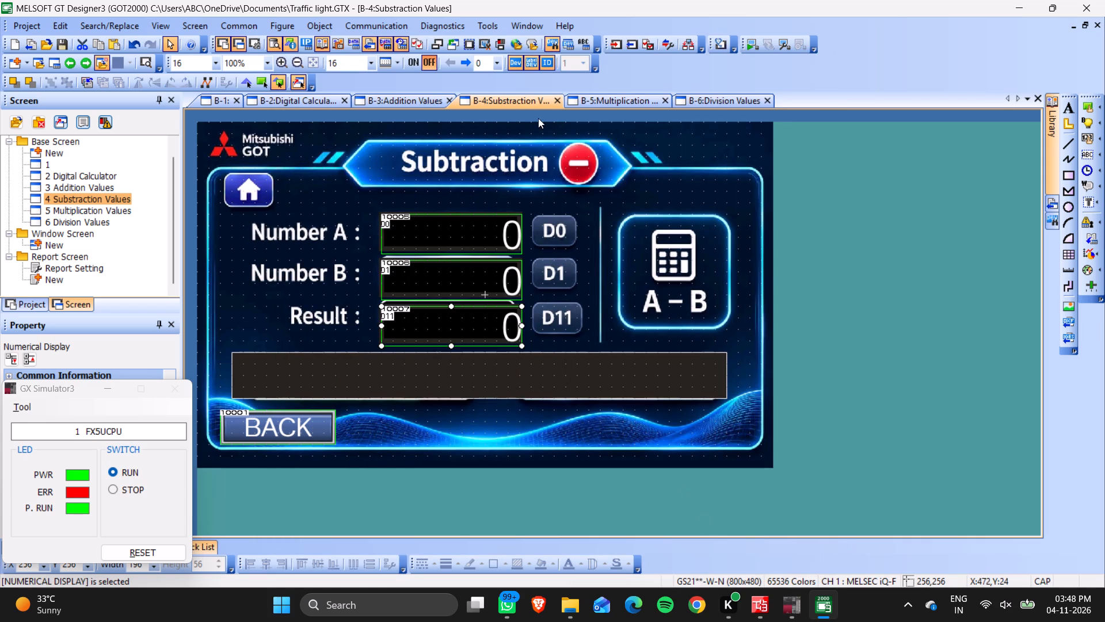
Assign device D12 to the Result numerical display on the Multiplication Values screen.
click(591, 105)
double_click(464, 330)
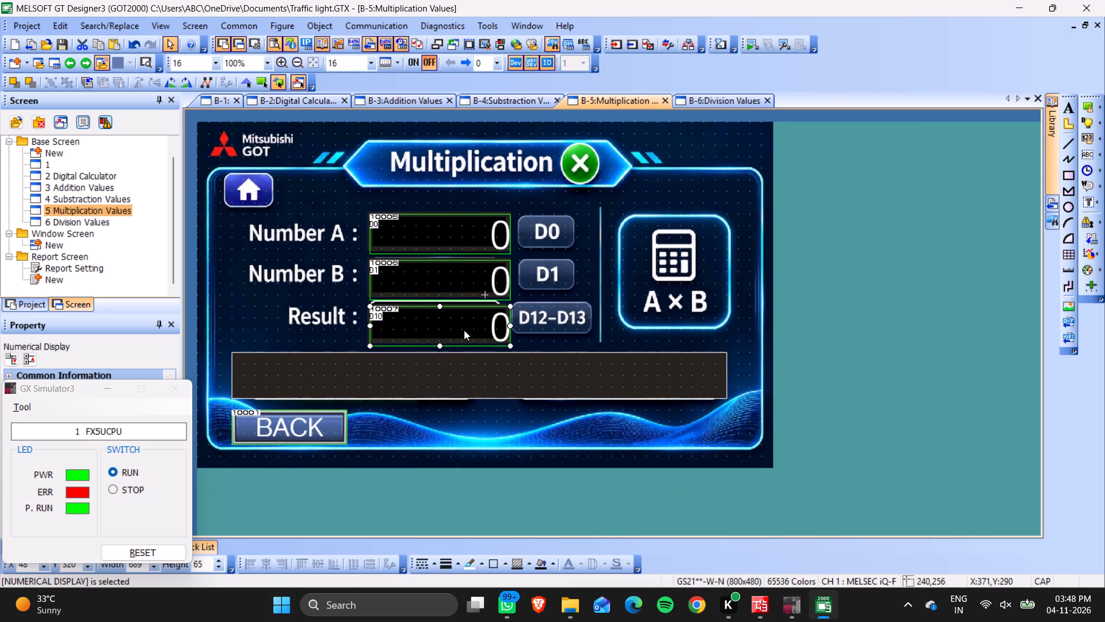
click(467, 145)
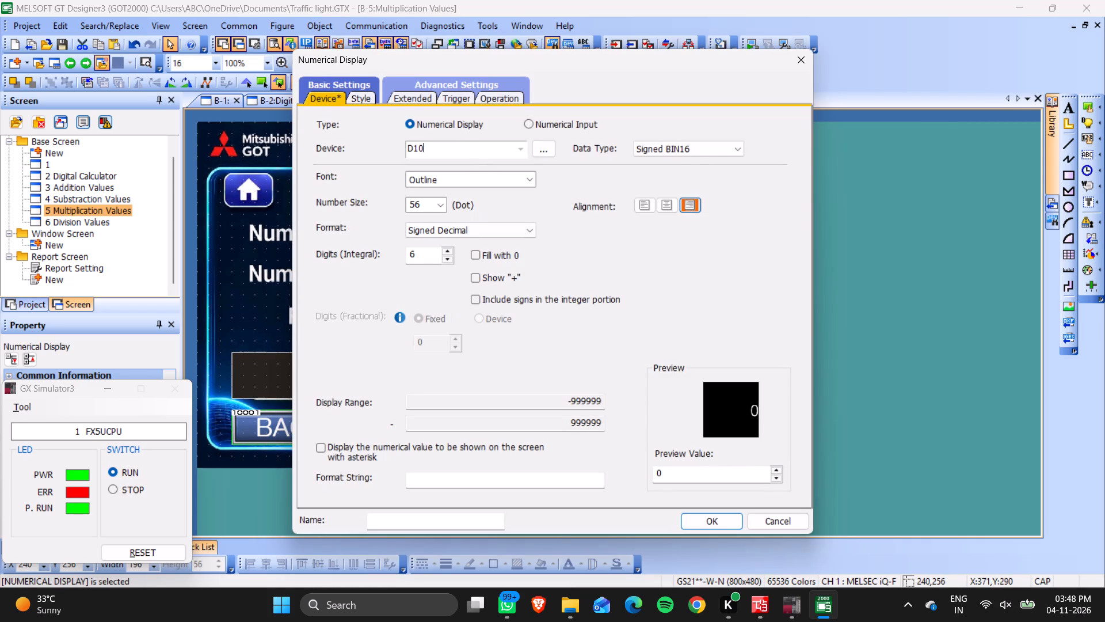
key(BackSpace)
key(2)
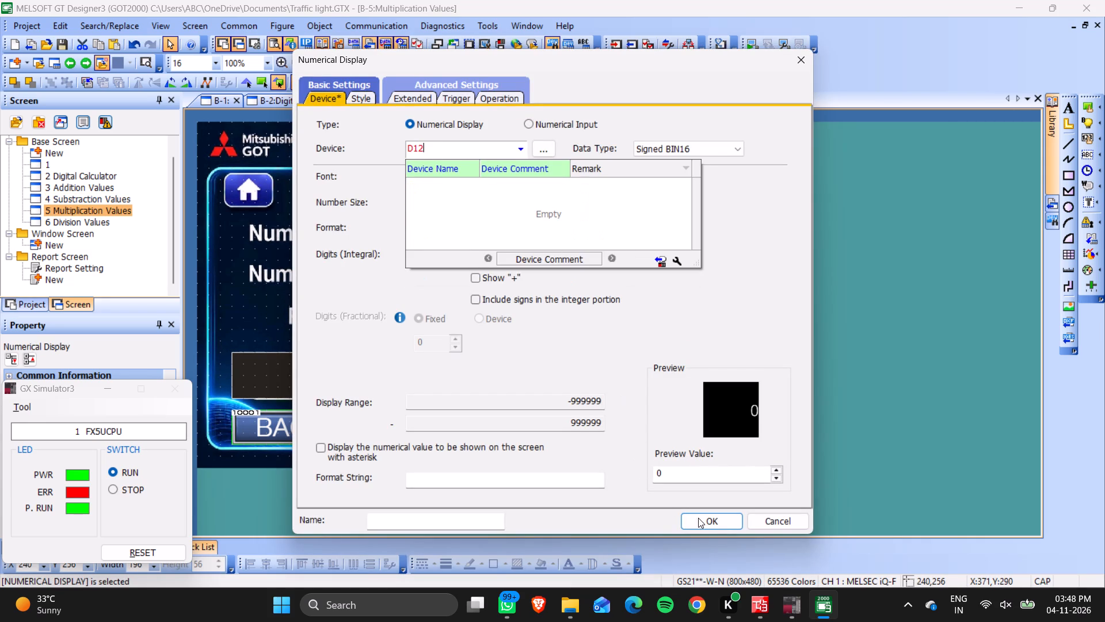
click(701, 519)
click(700, 519)
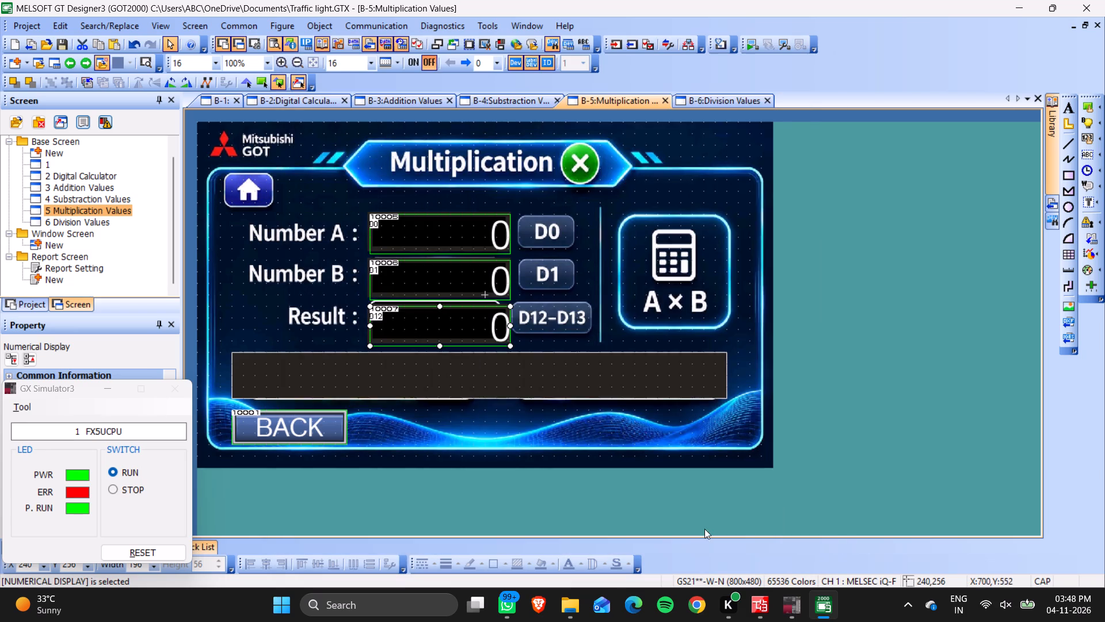
Check the DIV instruction in the GX Works3 ladder, assign device D14 to the Division screen's Result numerical display, and save the project.
click(760, 598)
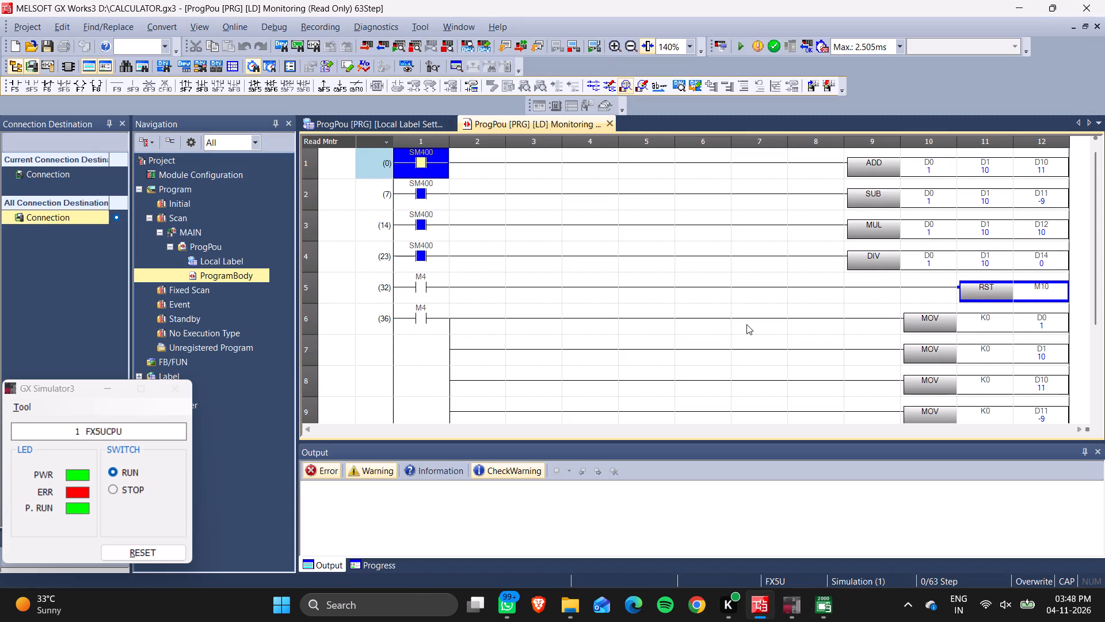
click(813, 598)
click(707, 100)
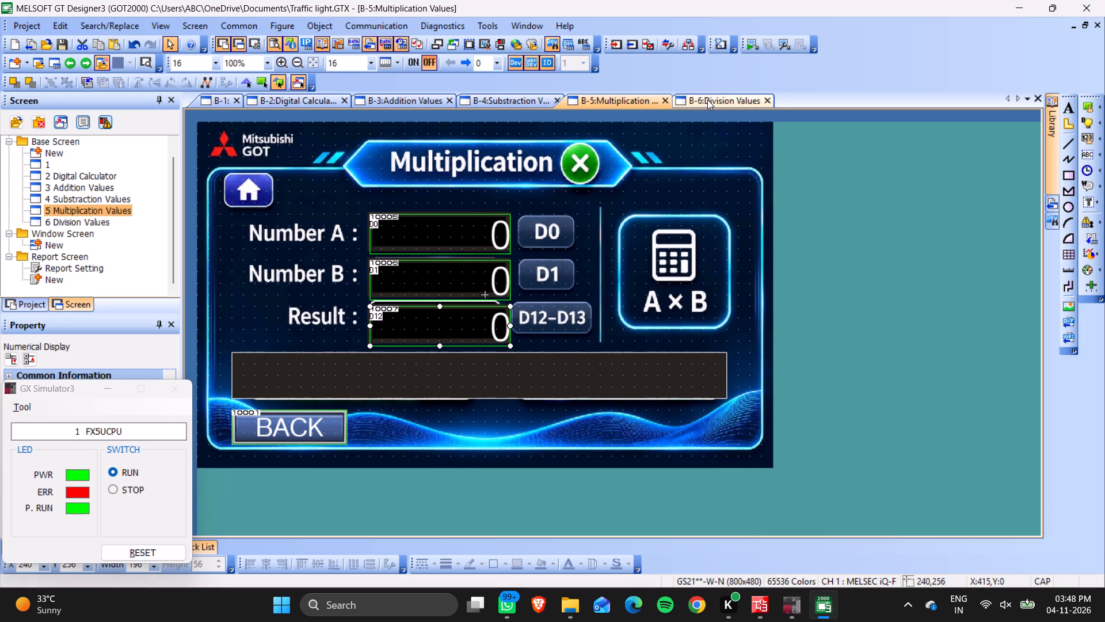
double_click(447, 297)
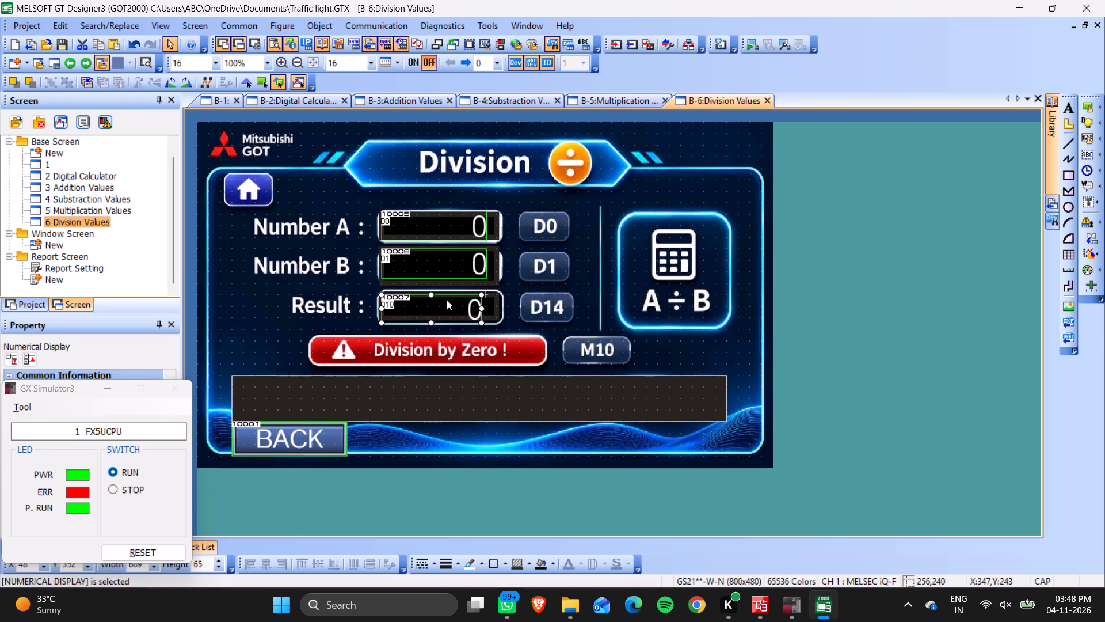
double_click(447, 299)
click(451, 145)
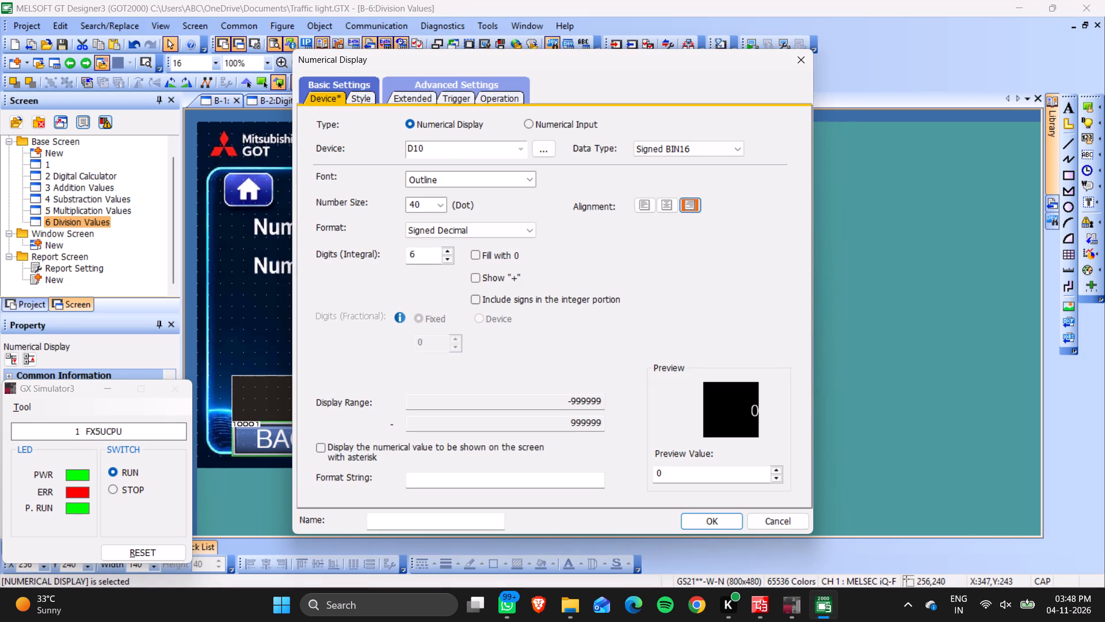
key(BackSpace)
key(Left)
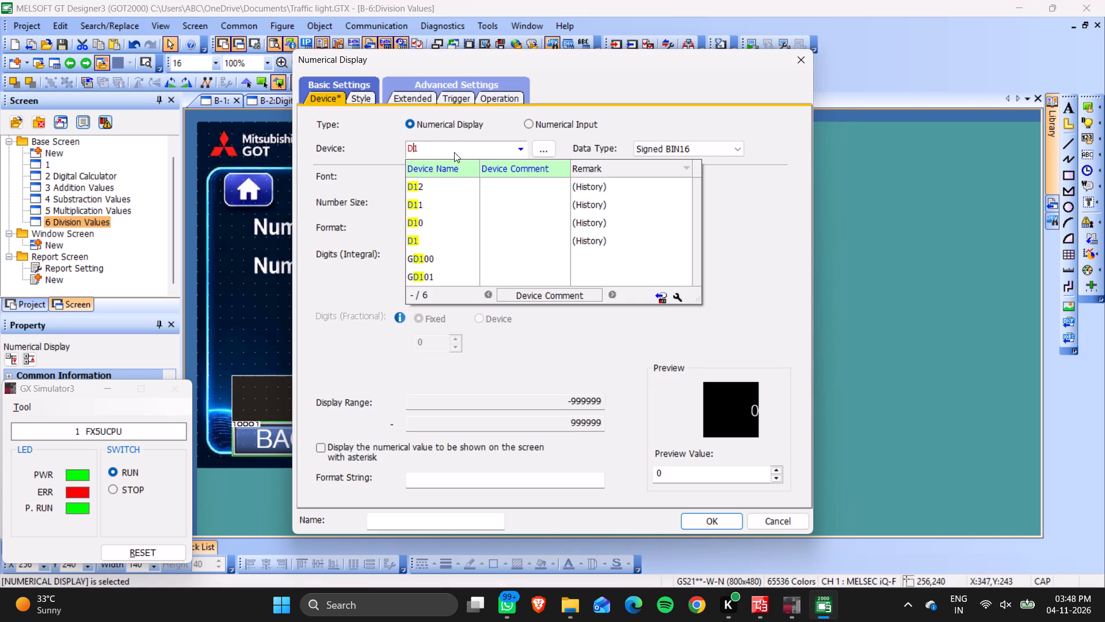
click(454, 152)
click(450, 148)
click(450, 148)
click(450, 148)
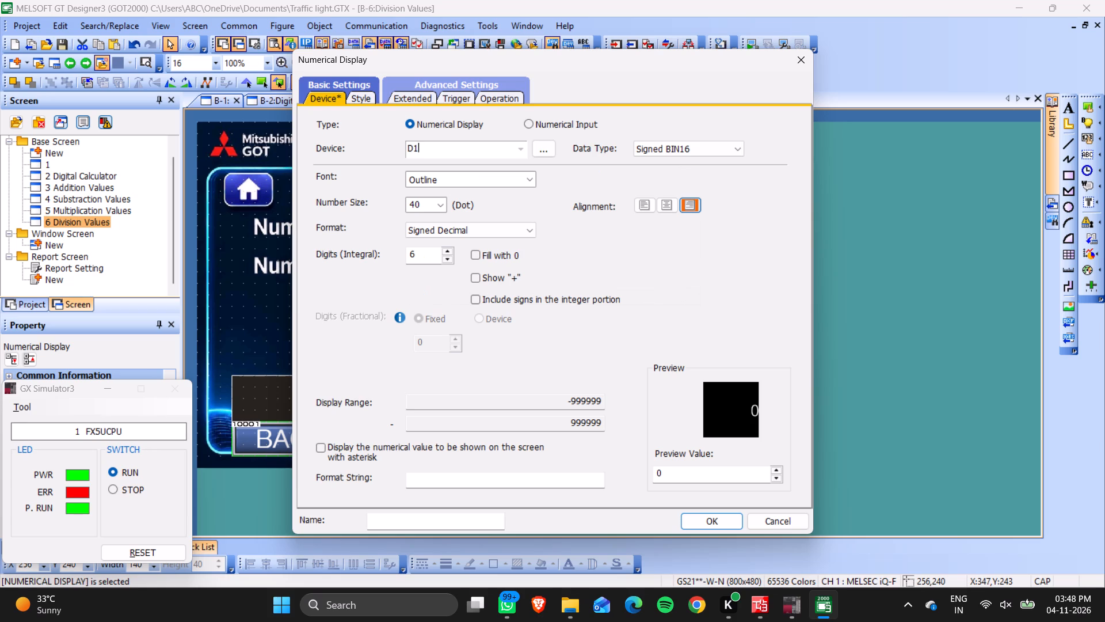
key(4)
click(710, 521)
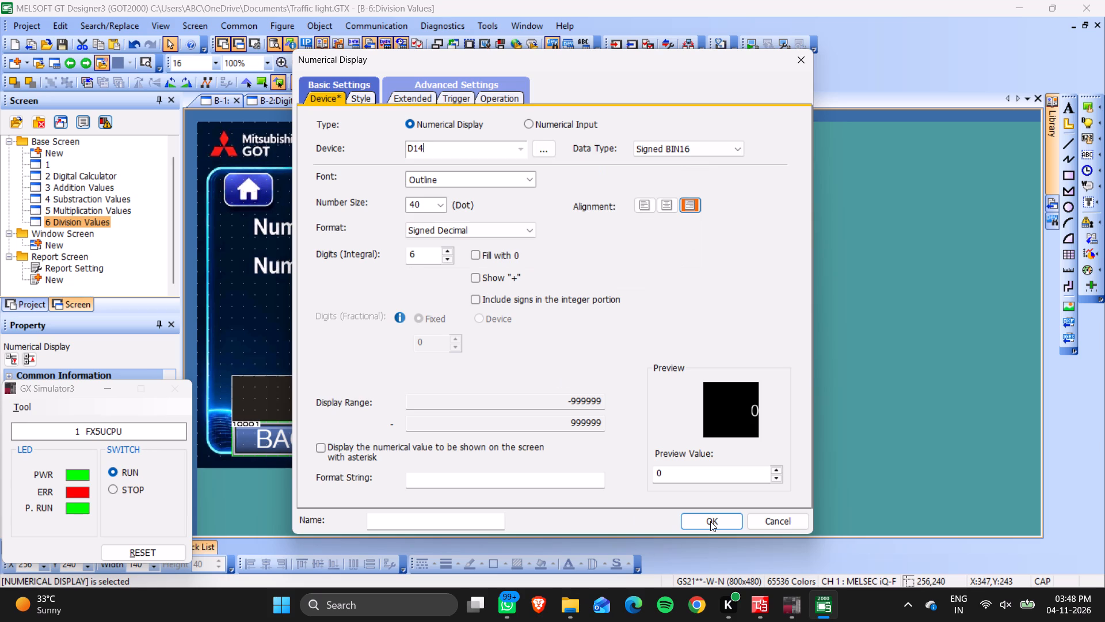
click(710, 517)
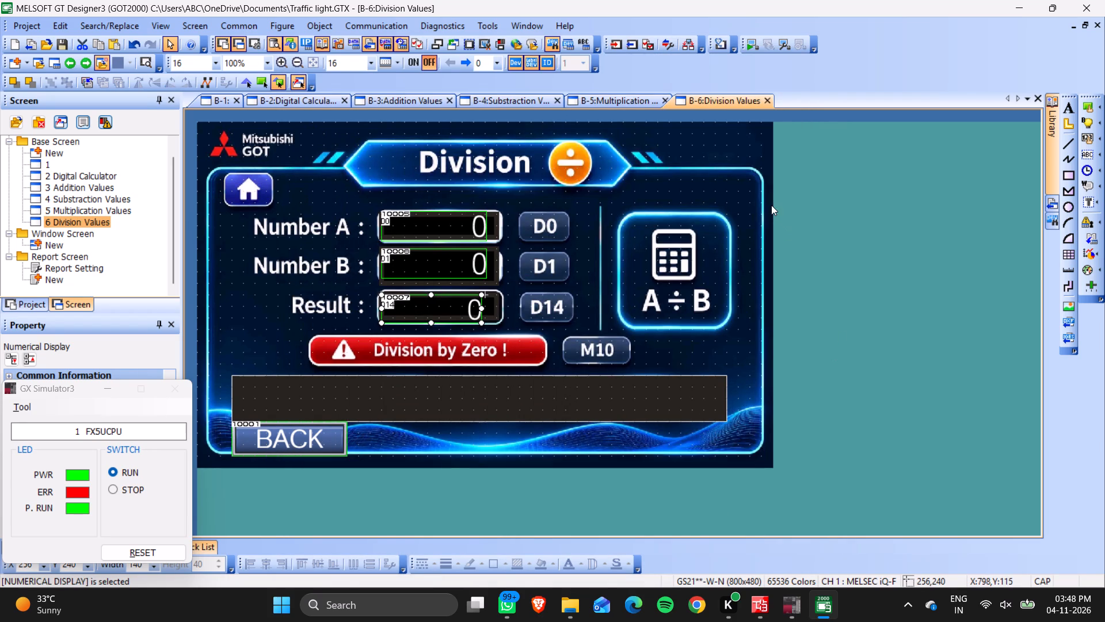
key(ctrl+s)
Restart the GT Simulator3 simulation and navigate through the Digital Calculator screen to the Subtraction screen.
click(754, 43)
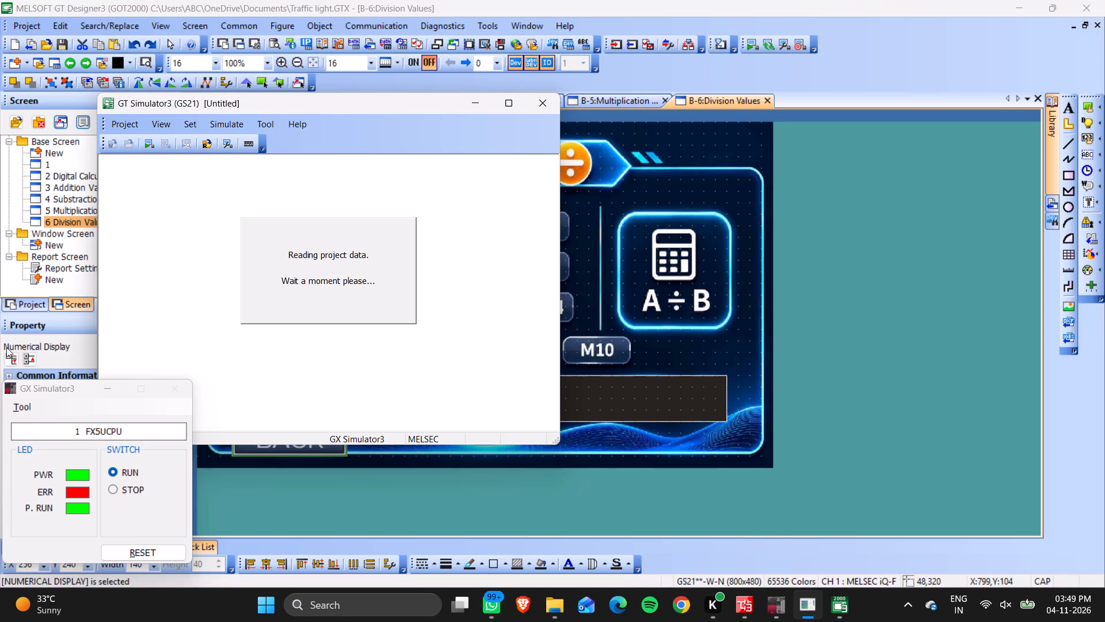
click(112, 389)
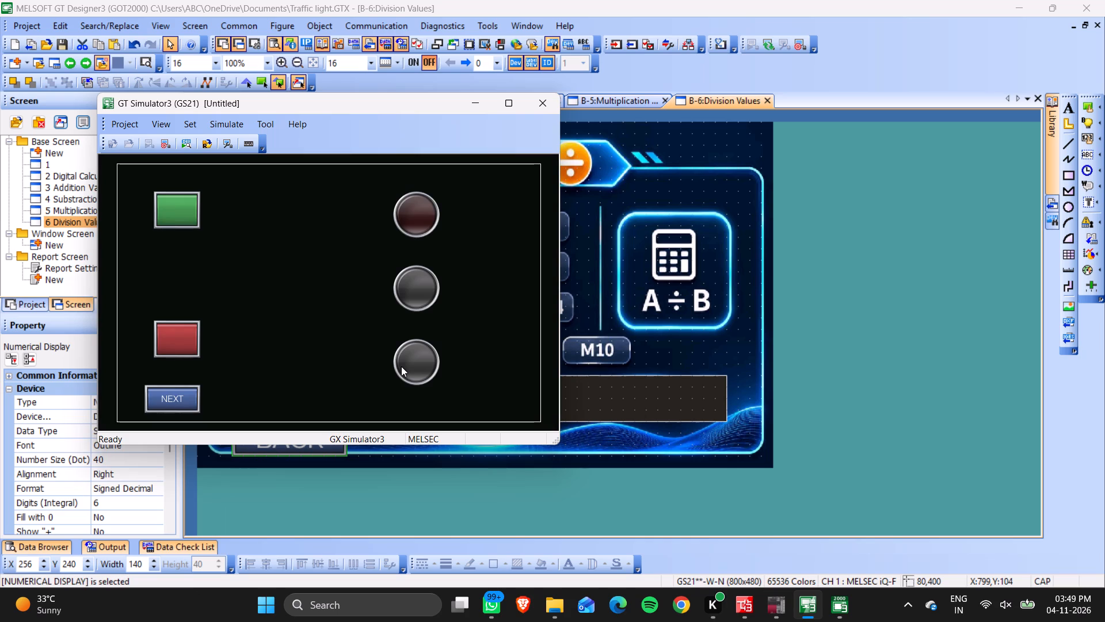
click(173, 404)
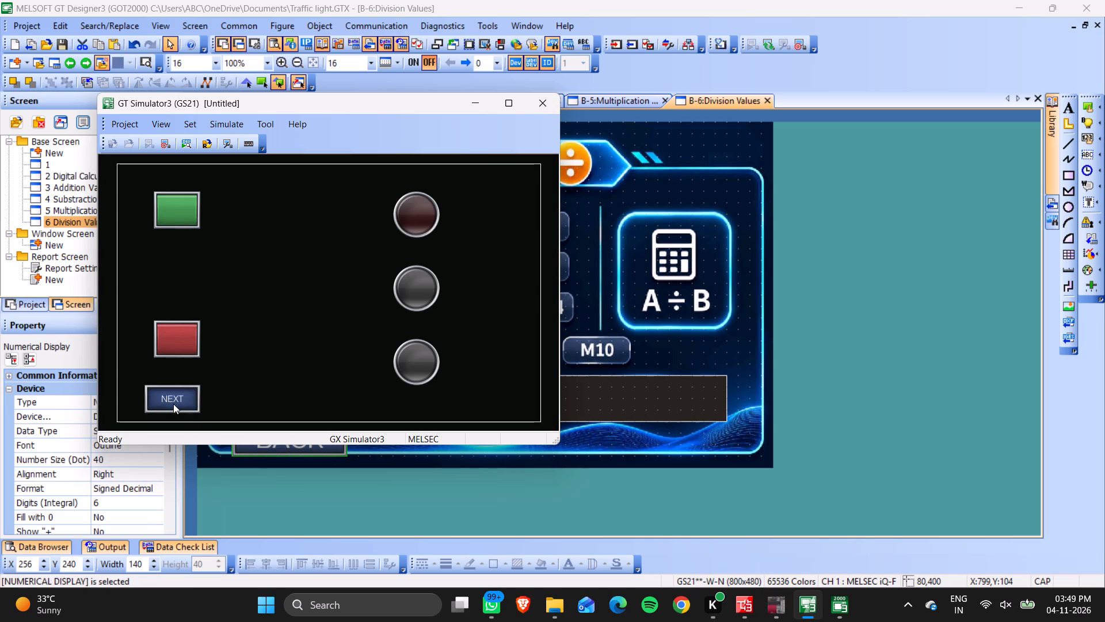
click(381, 305)
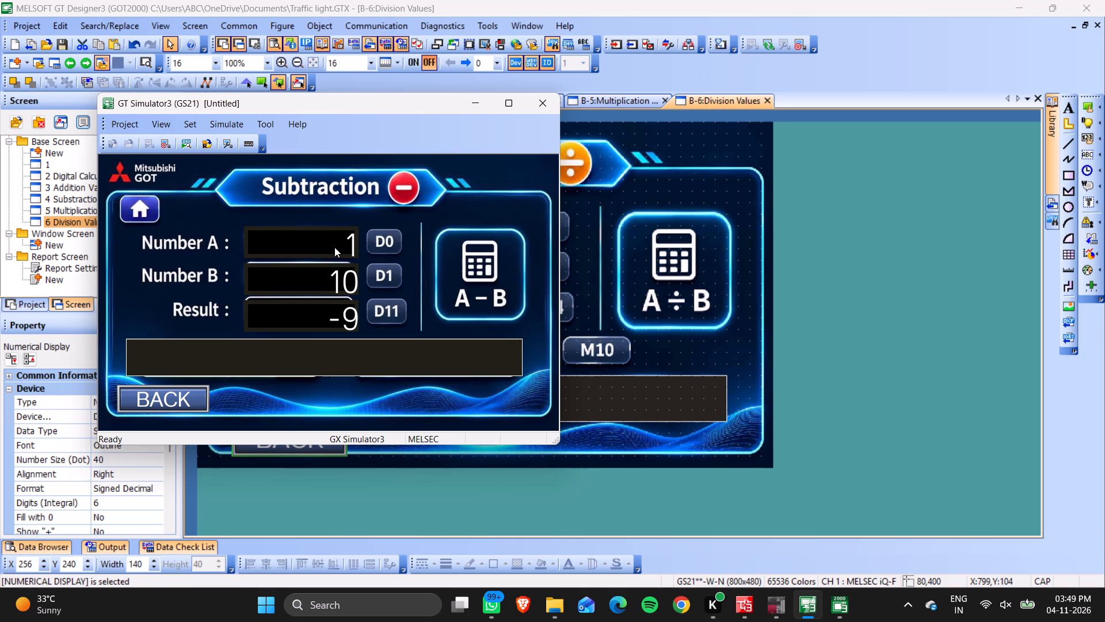
Go back to the calculator menu, open the simulated Multiplication screen and enter 7 as Number A.
click(188, 396)
click(220, 362)
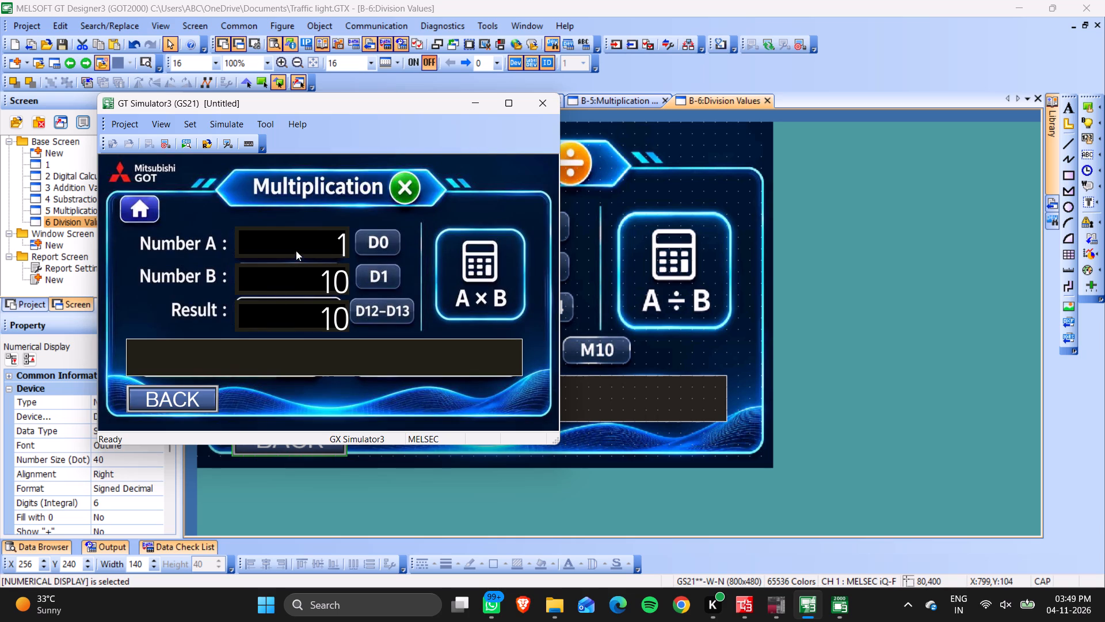
click(315, 236)
click(360, 269)
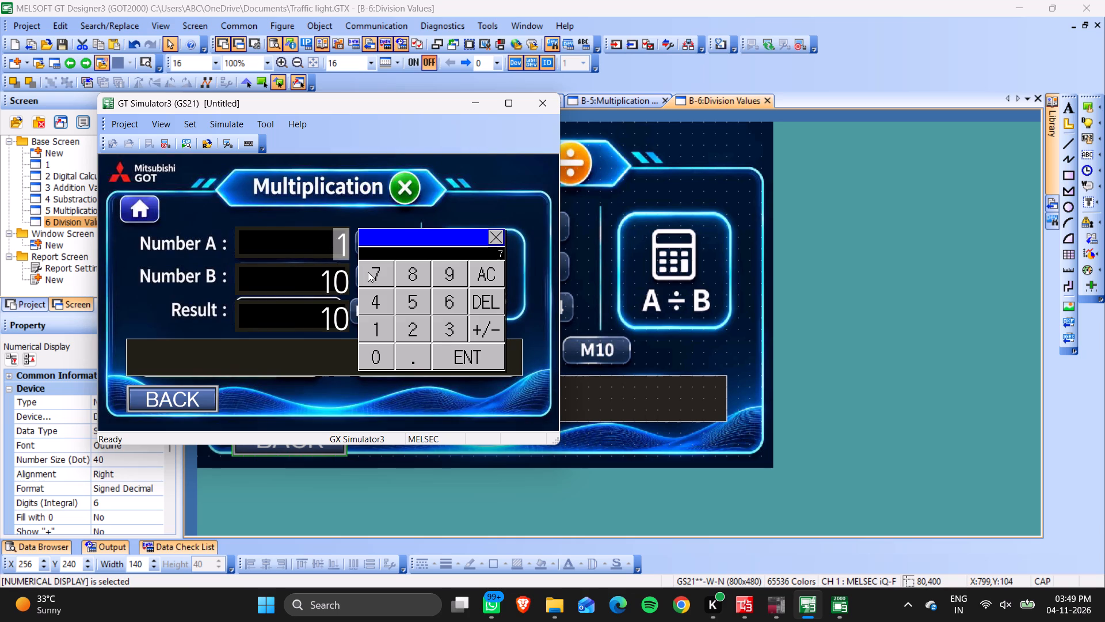
click(463, 367)
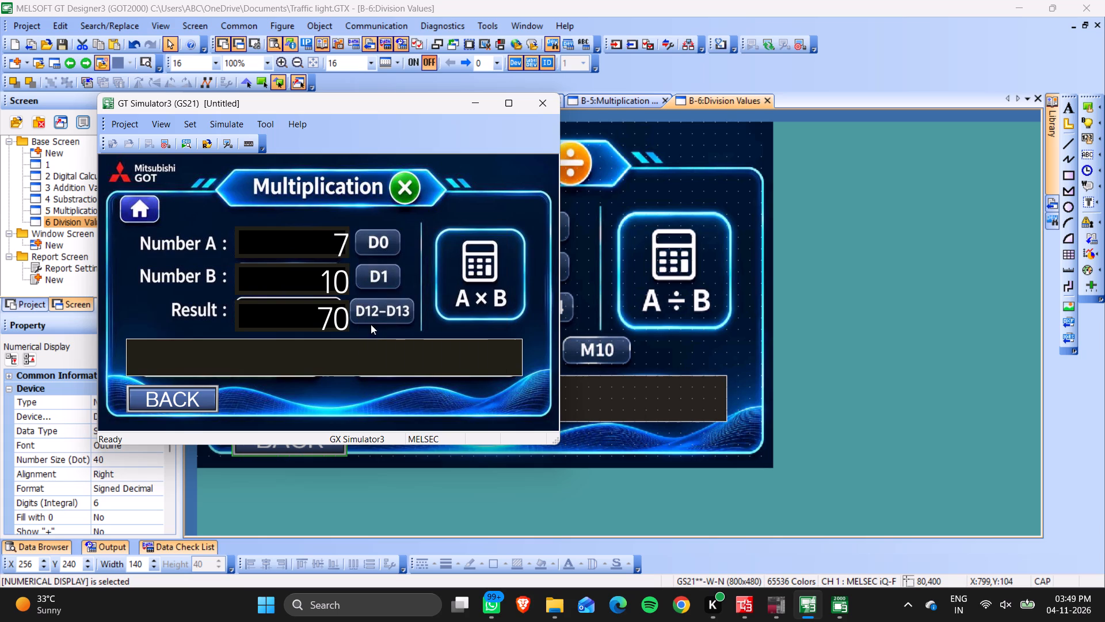
Go back to the calculator menu, open the simulated Division screen and enter 50 as Number A.
click(182, 407)
double_click(358, 374)
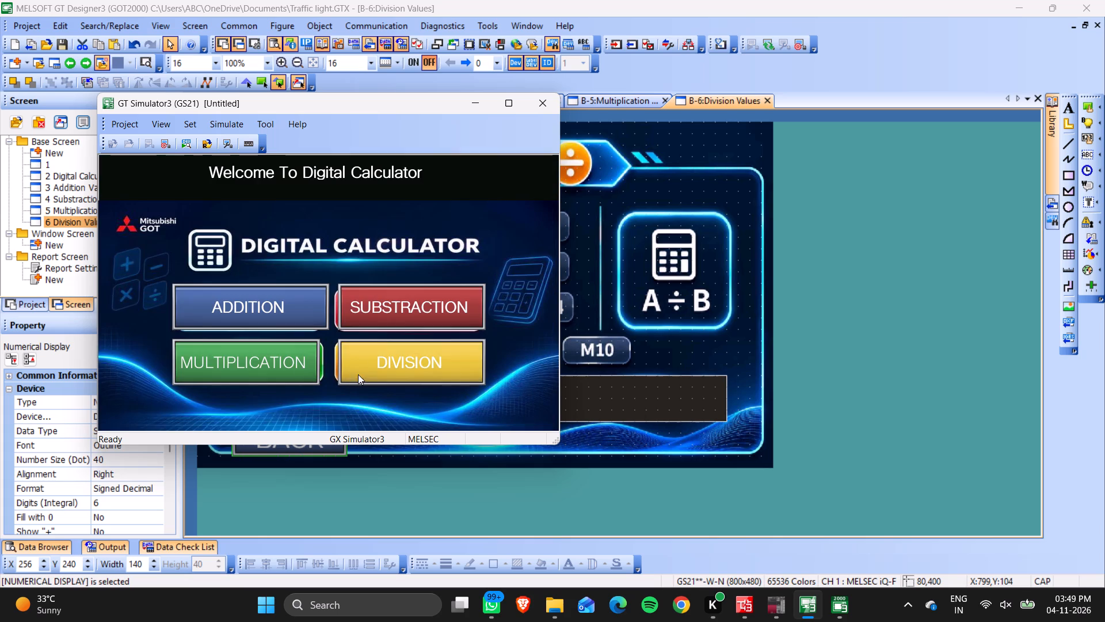
click(308, 235)
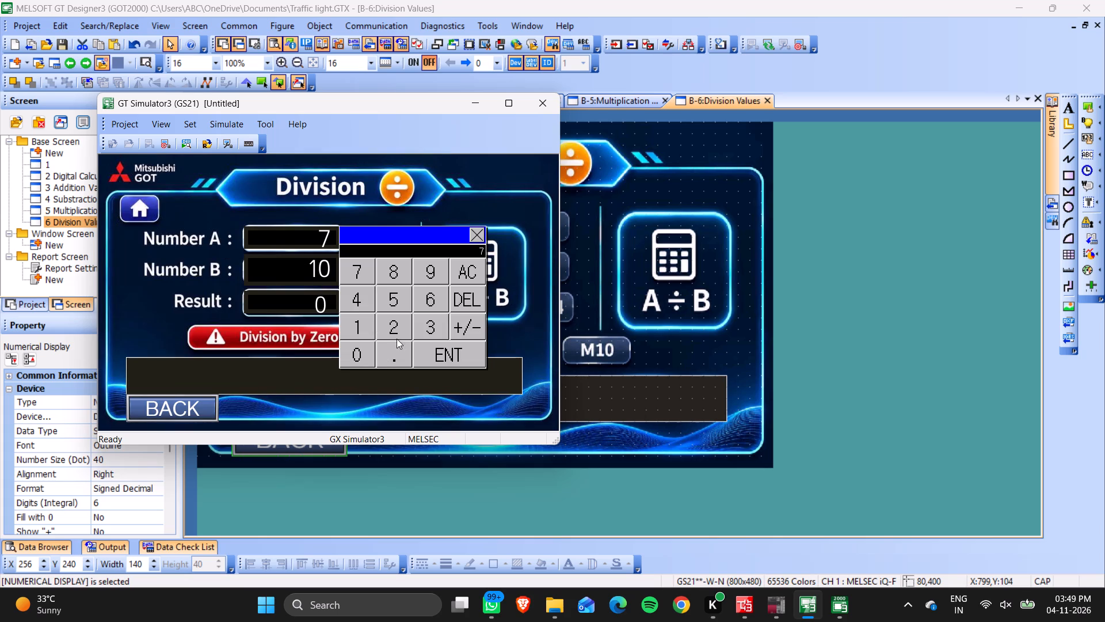
click(389, 299)
click(361, 345)
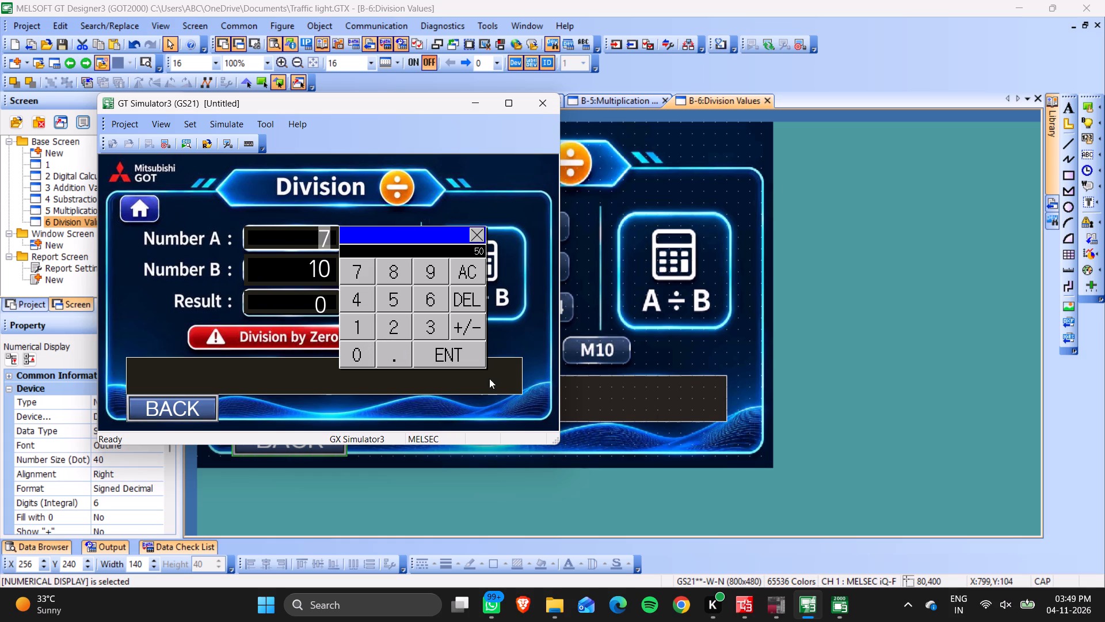
click(459, 360)
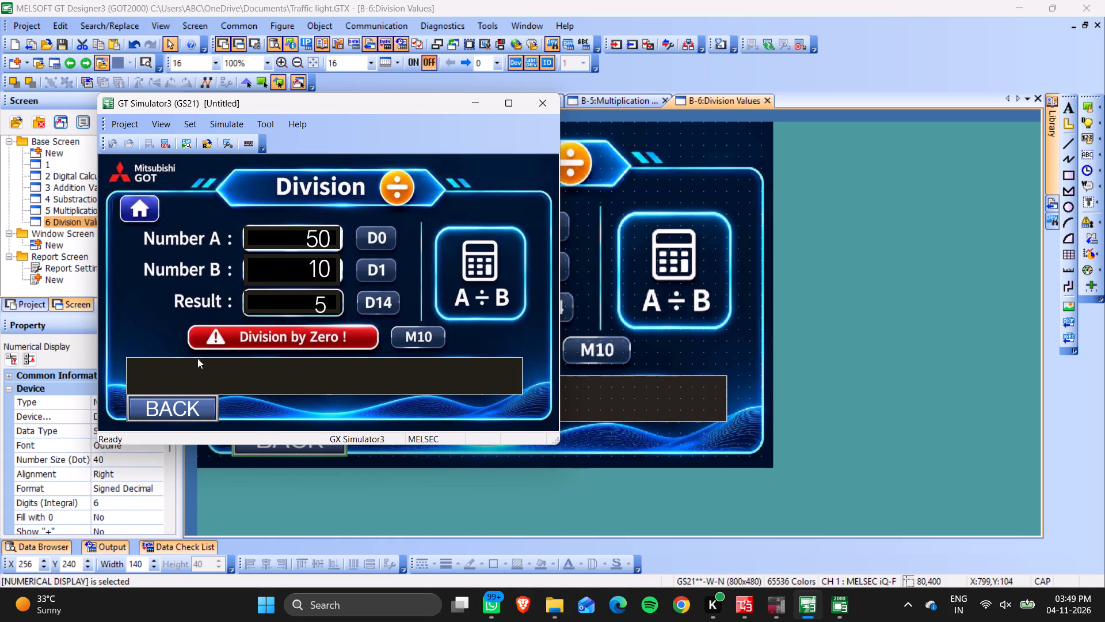
Return to the calculator menu and move the simulator window clear of the project's screen list and property sheet.
click(200, 411)
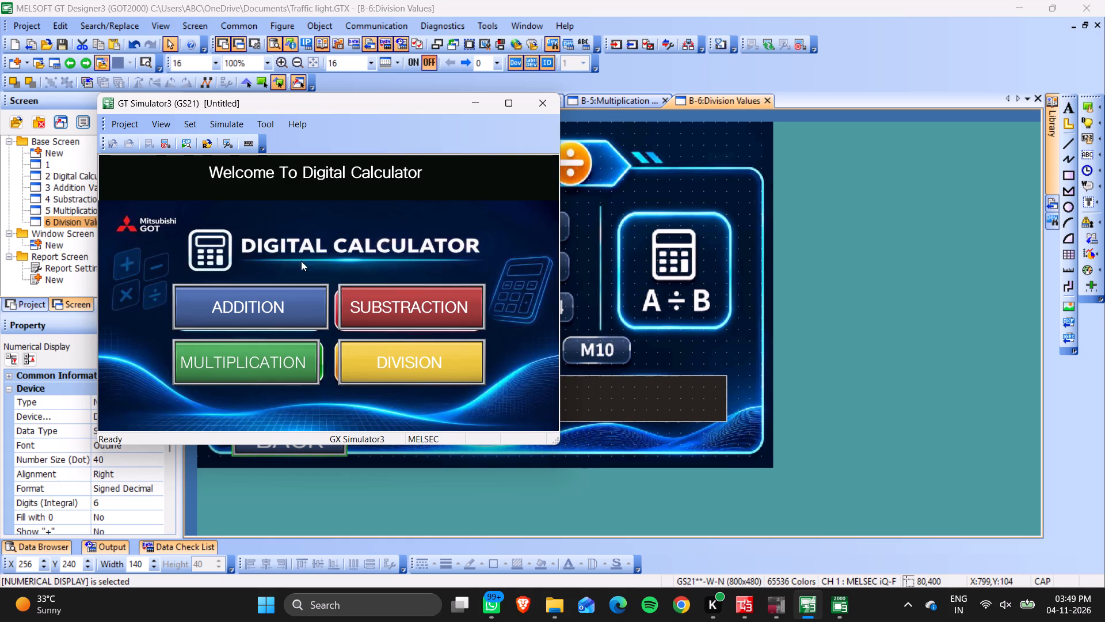
click(510, 104)
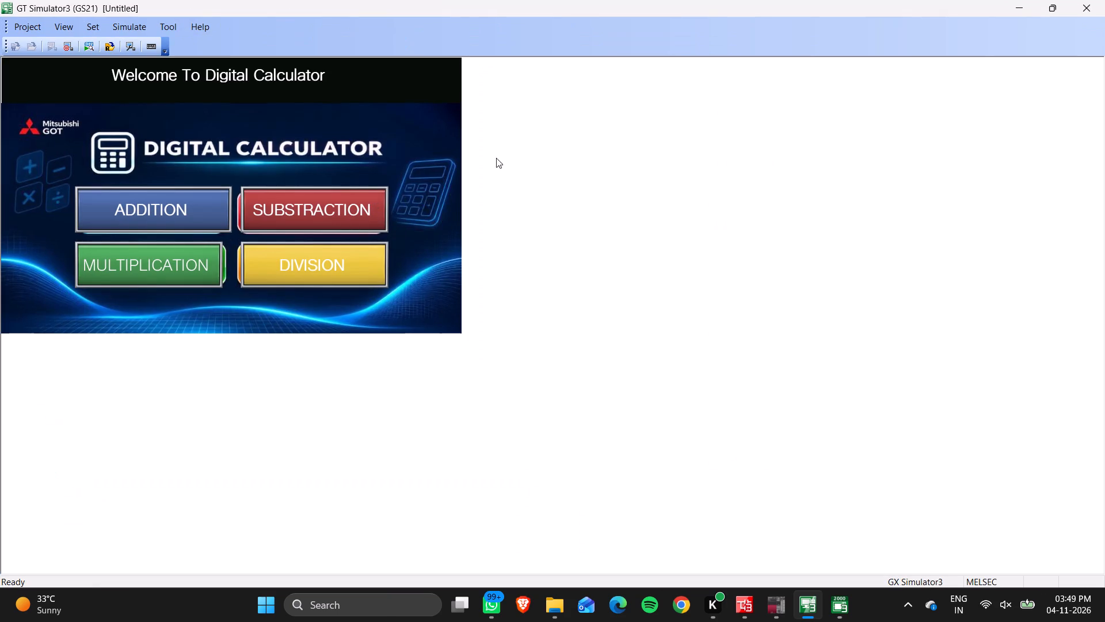
click(1058, 3)
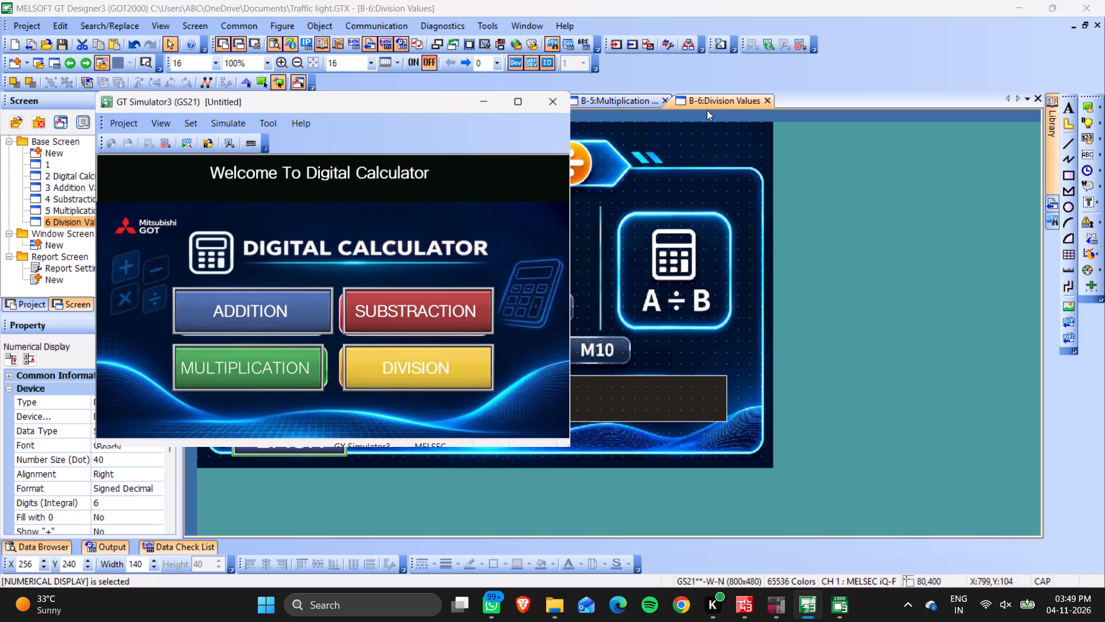
drag(350, 98, 532, 82)
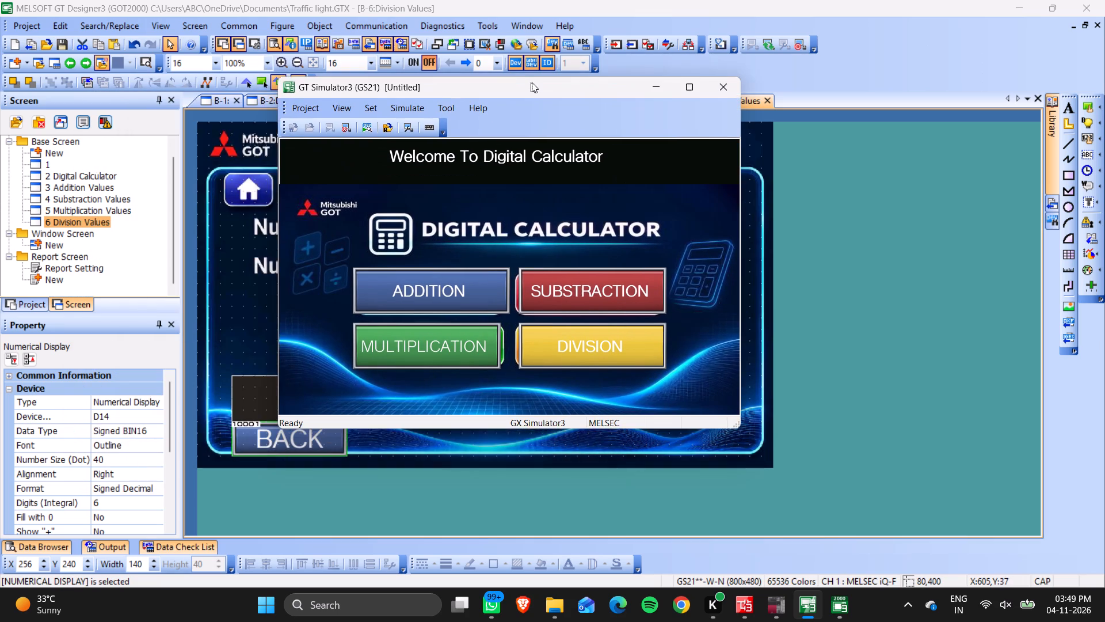
drag(532, 82, 512, 101)
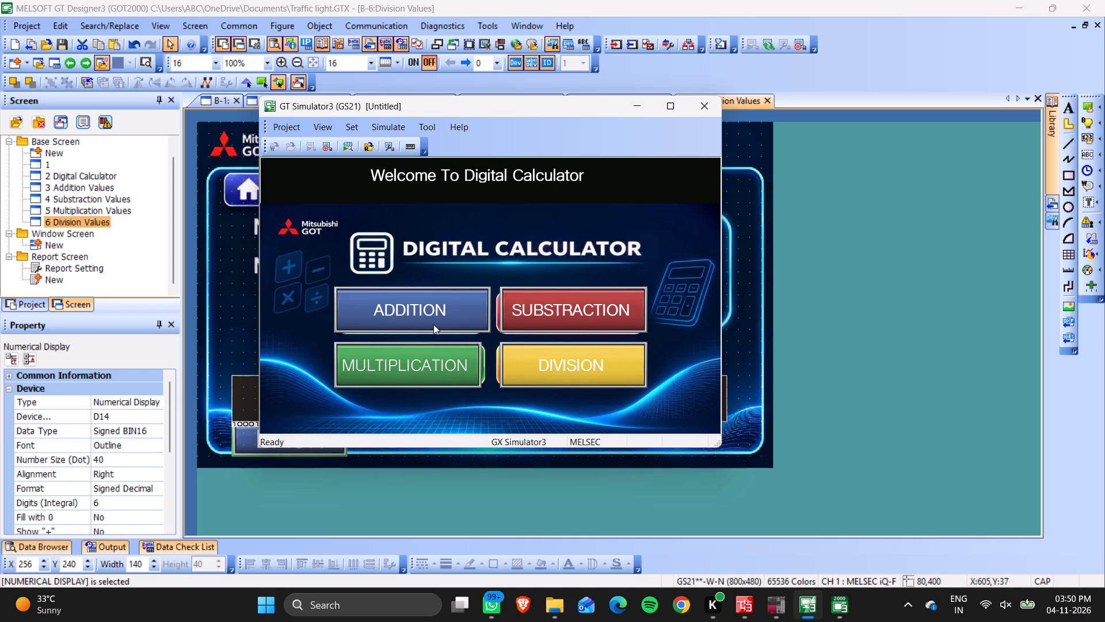
Open the simulated Subtraction screen and enter 80 as Number A.
click(557, 313)
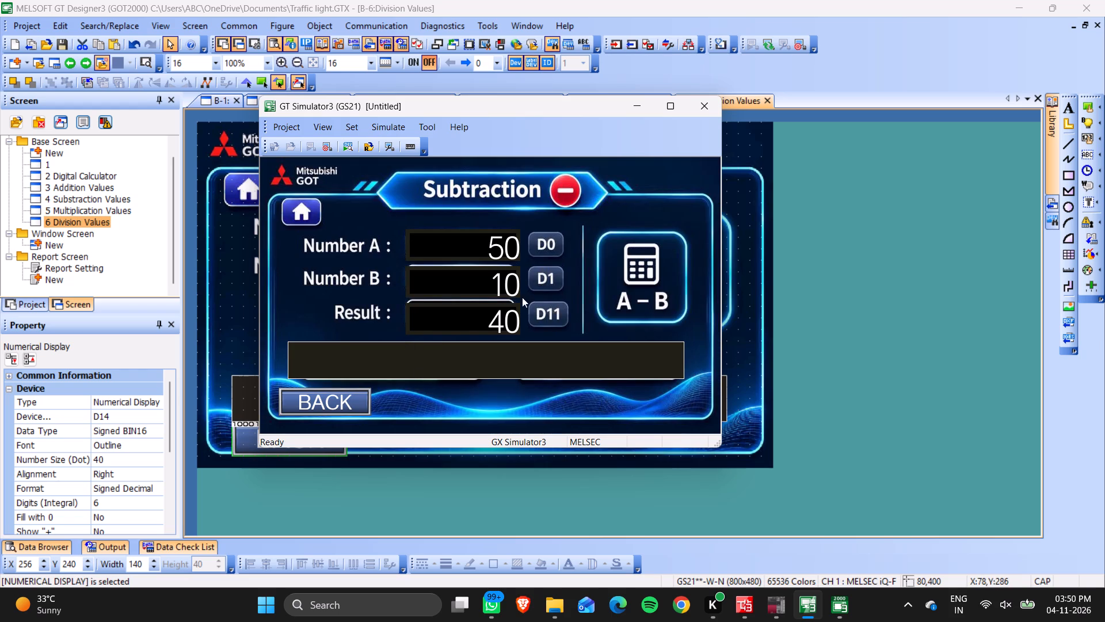
click(513, 252)
click(579, 279)
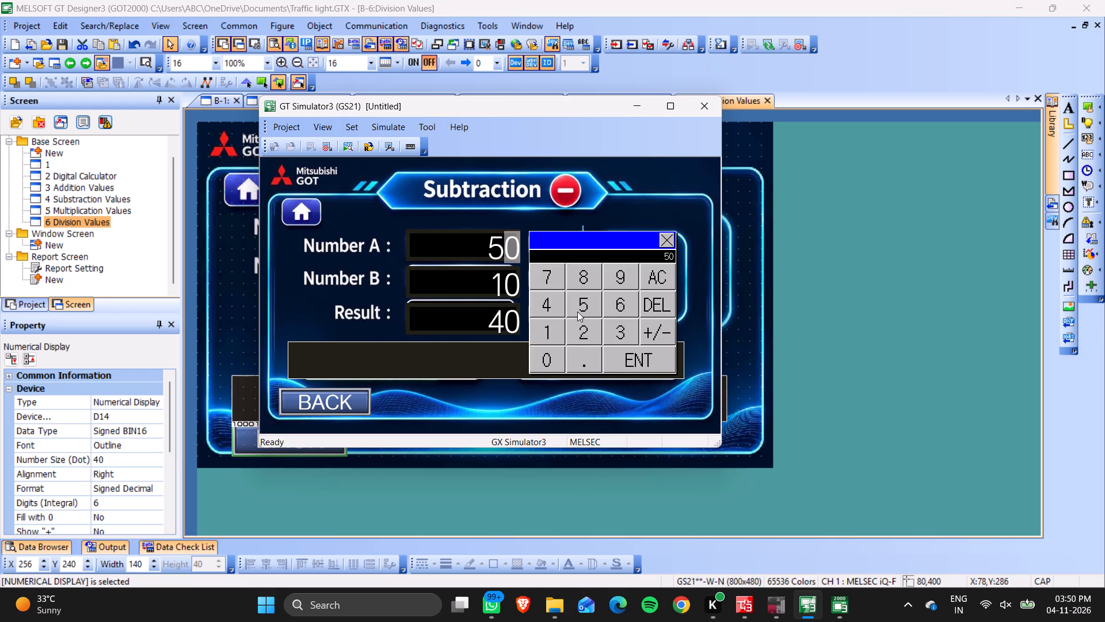
click(551, 363)
click(642, 360)
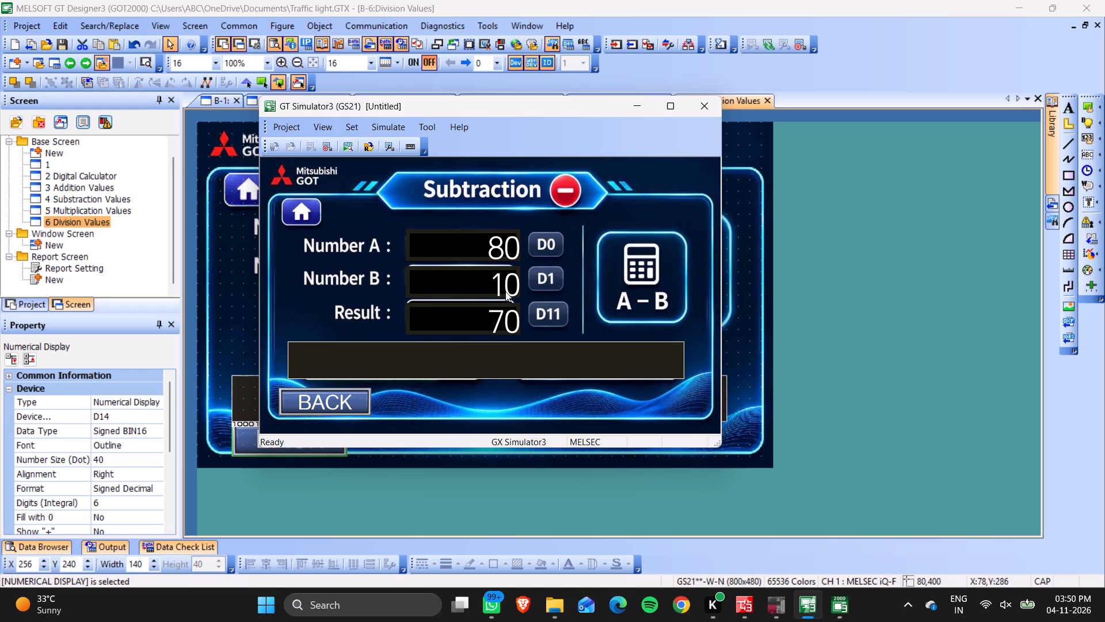
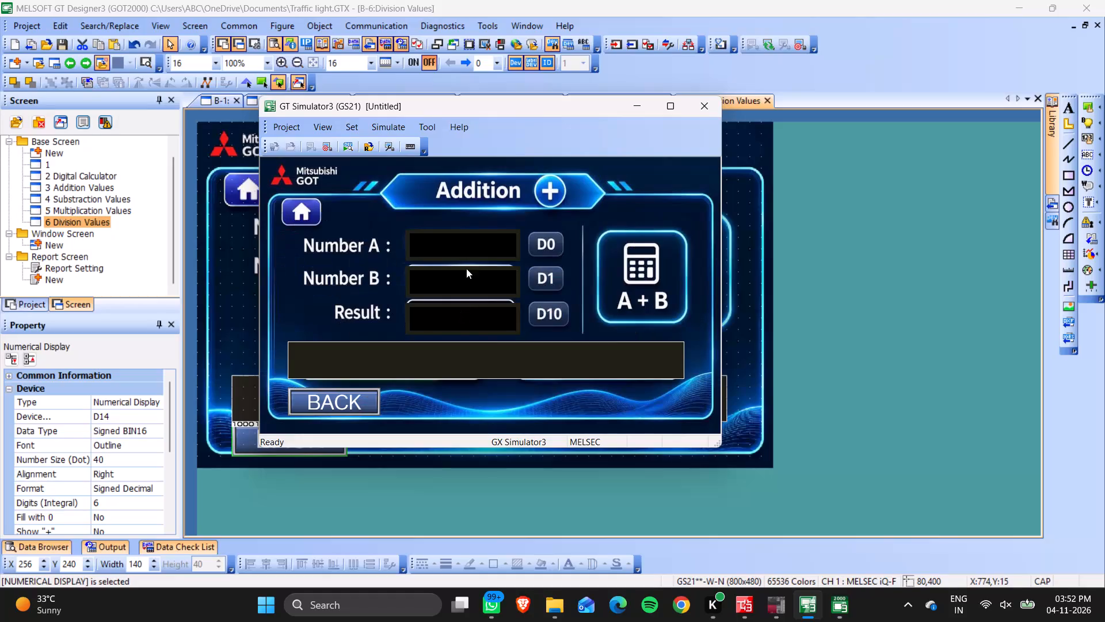
Open and close the Number A entry keypad on the simulated Addition screen, and go back to the calculator menu.
click(498, 245)
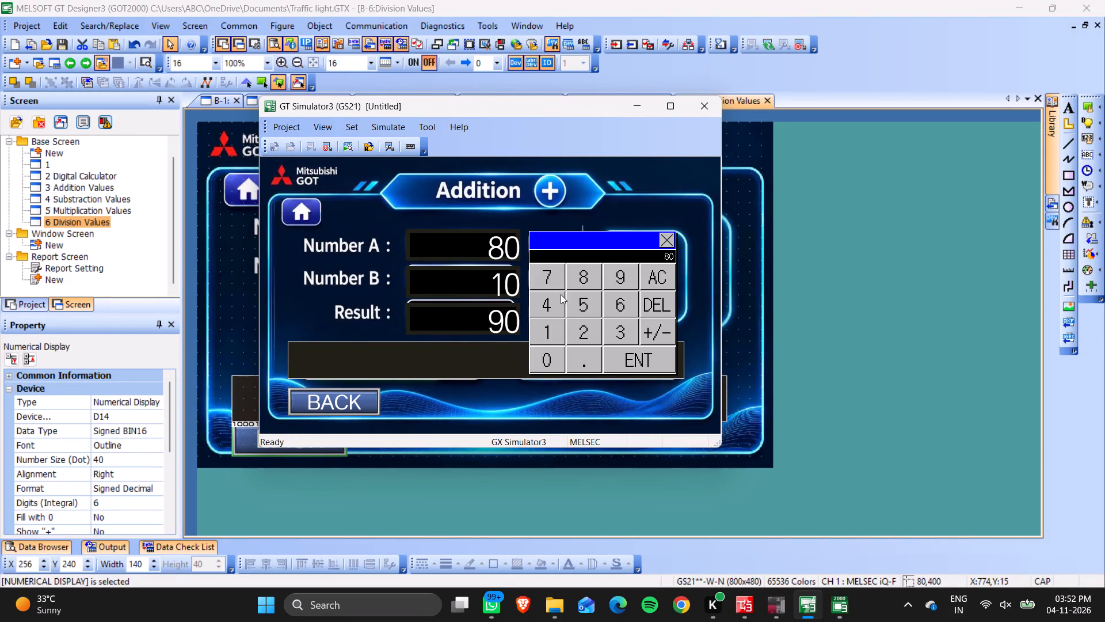
click(663, 243)
click(355, 406)
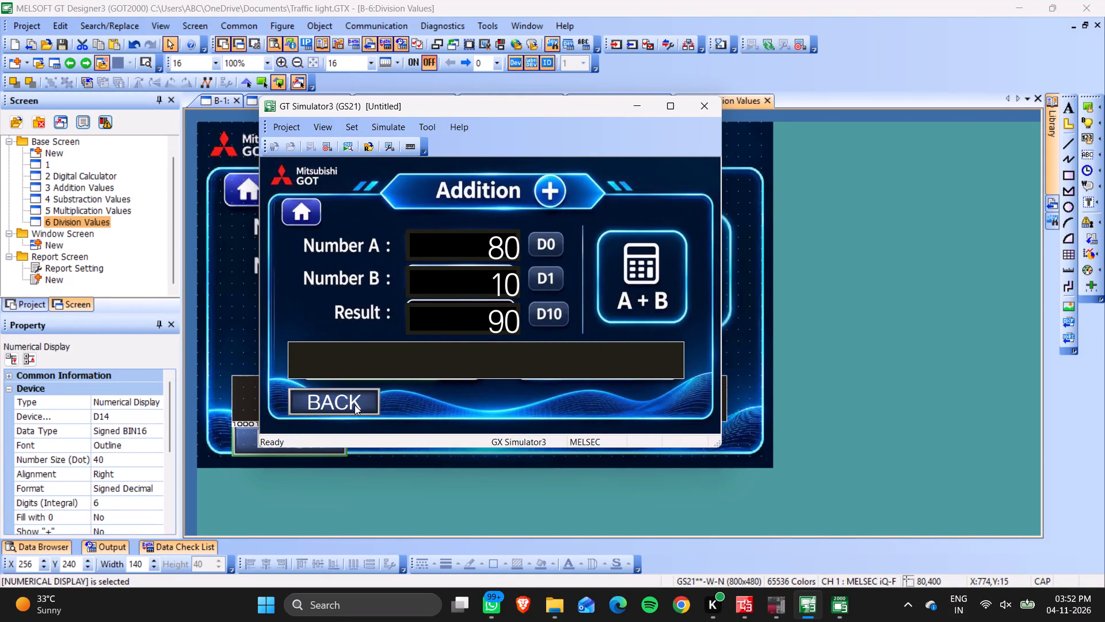
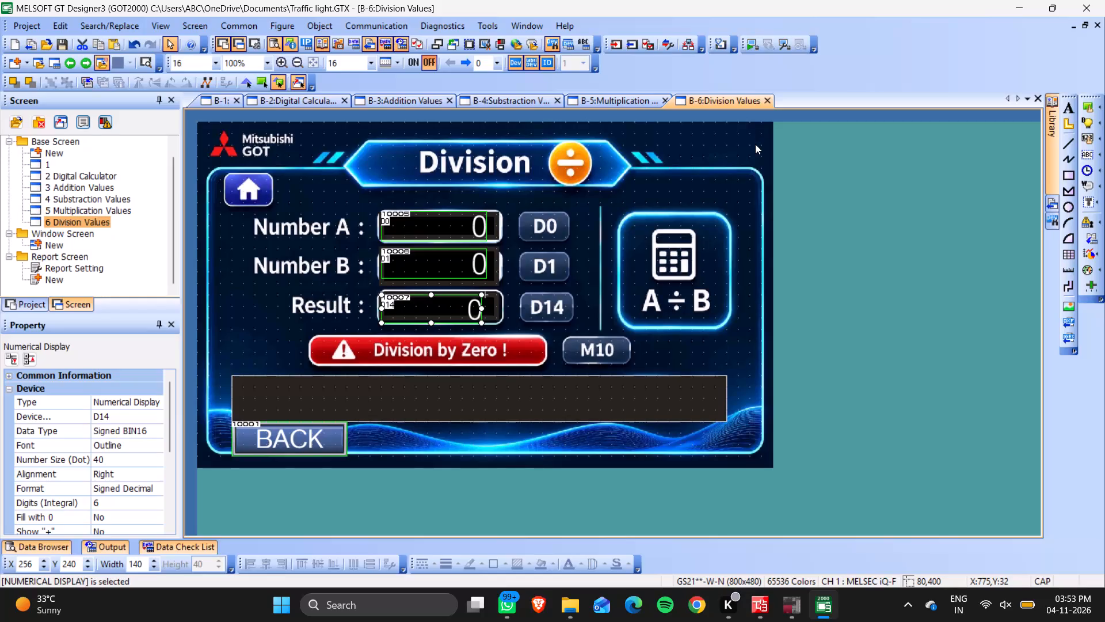
Switch to GX Works3, stop the ladder simulation, and put the program body in write mode.
click(757, 603)
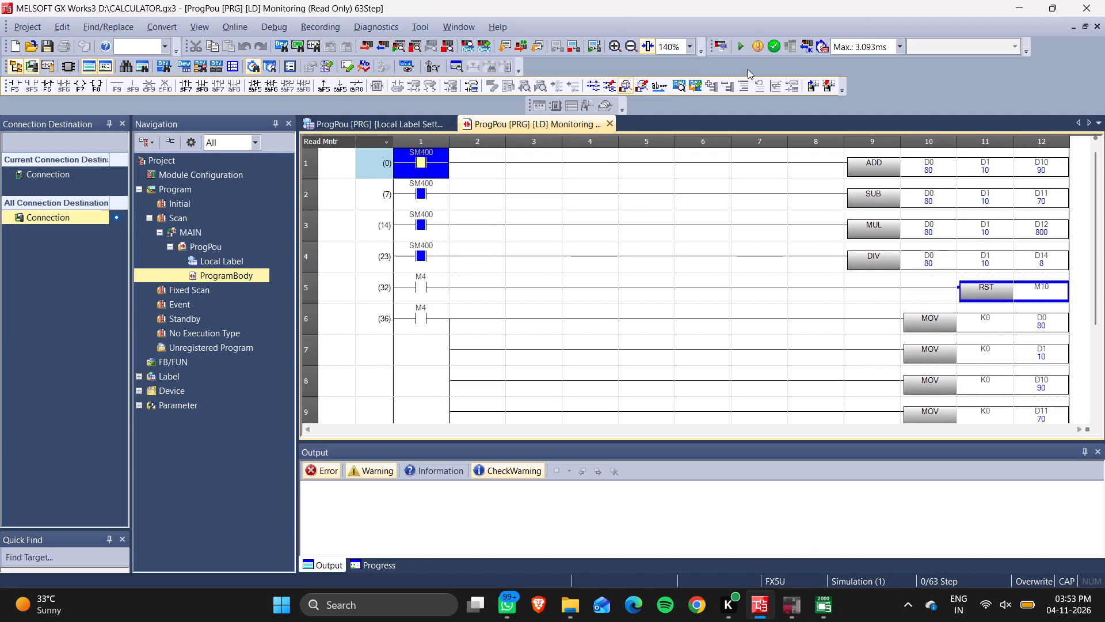
click(577, 45)
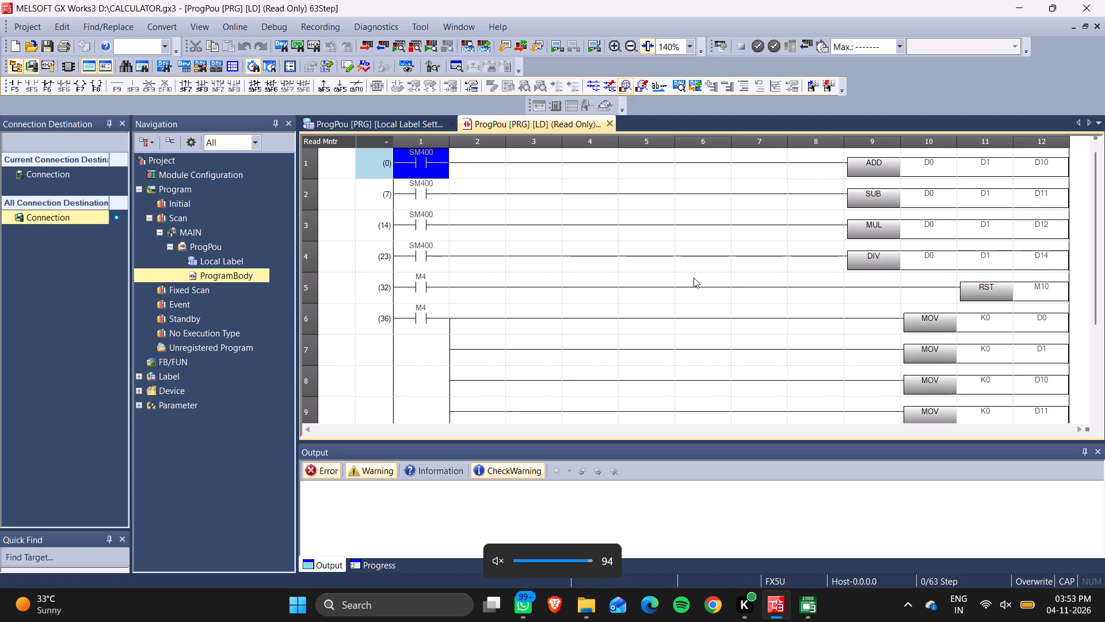
key(F2)
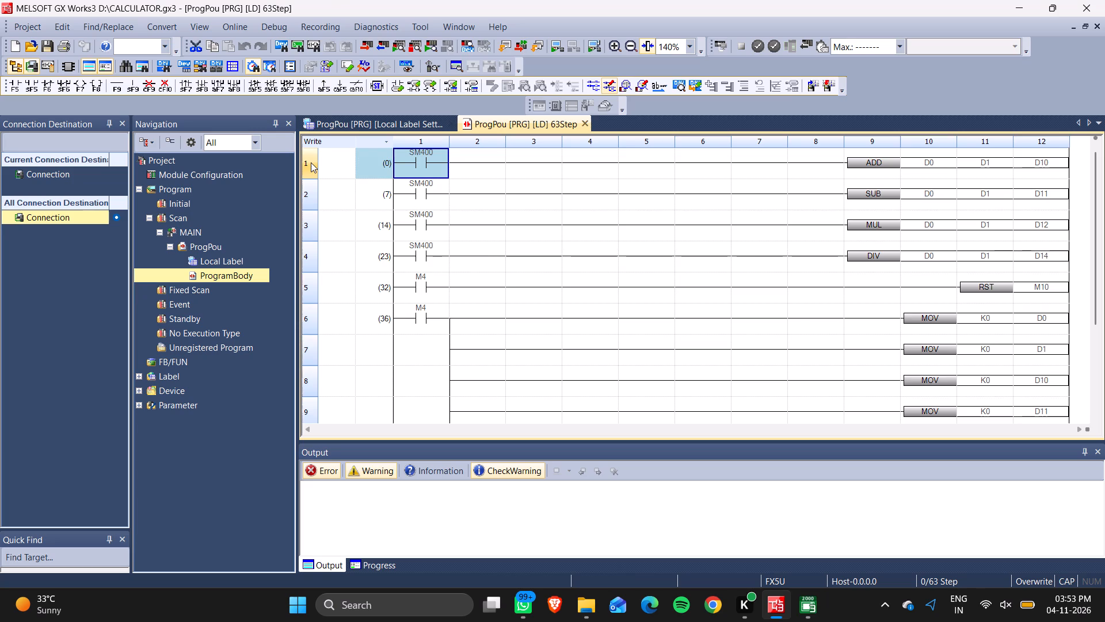
In the current connection destination, use the other connection method and set the PC side interface to Serial USB with USB.
click(233, 21)
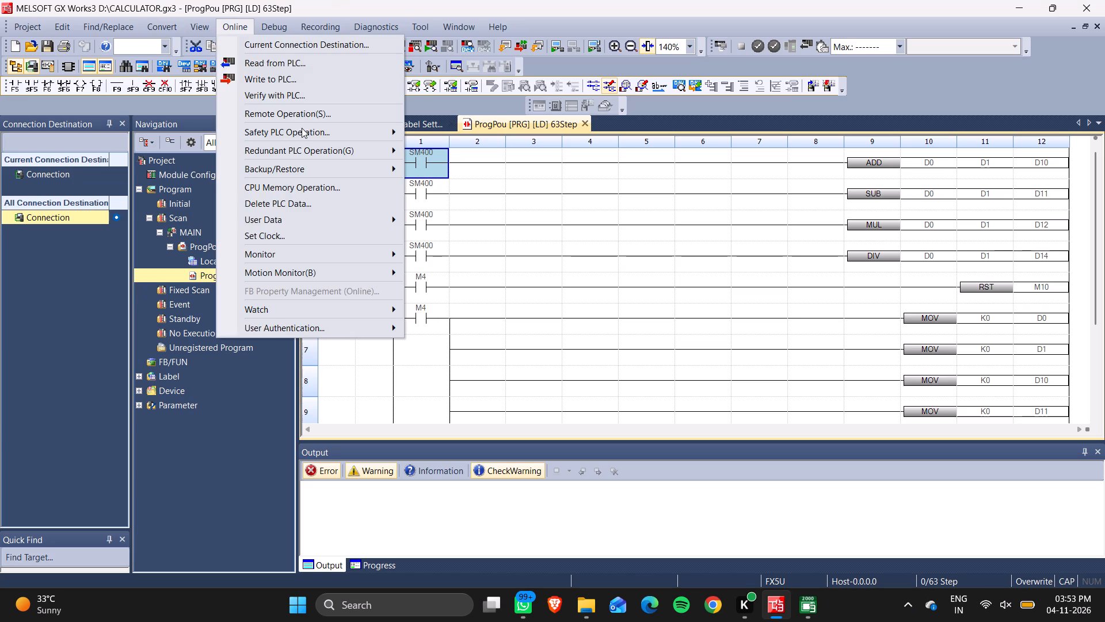
click(296, 44)
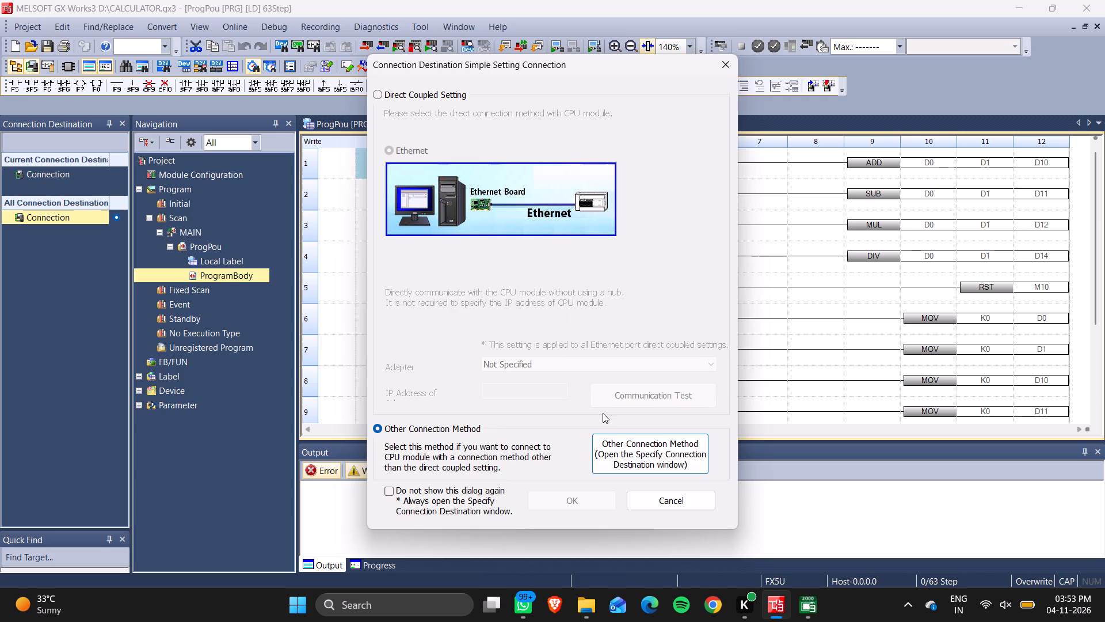
click(620, 443)
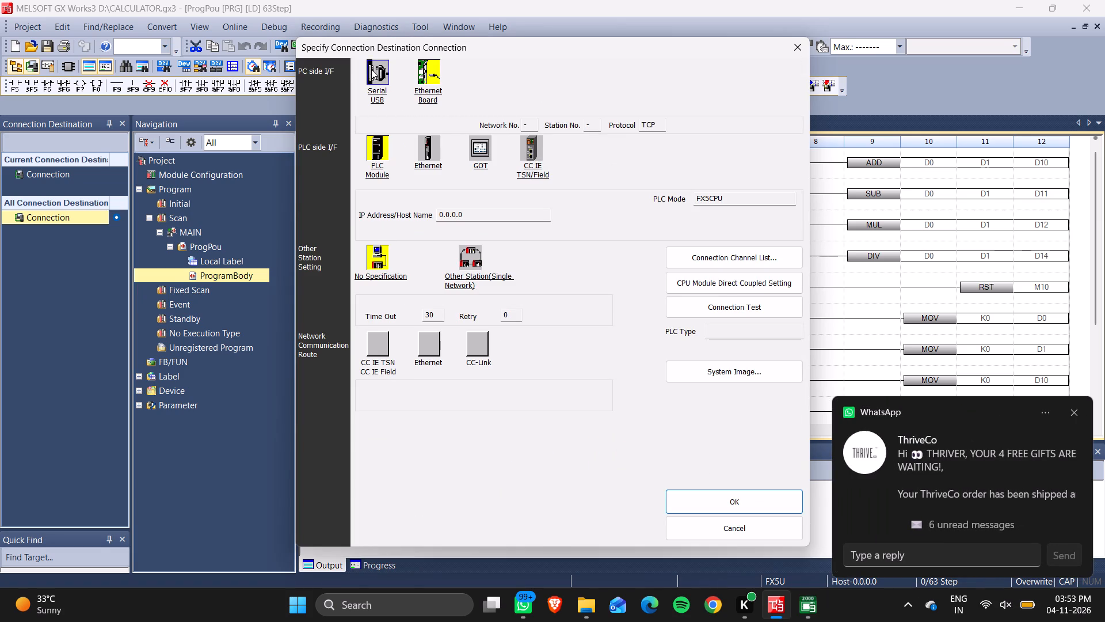
click(371, 69)
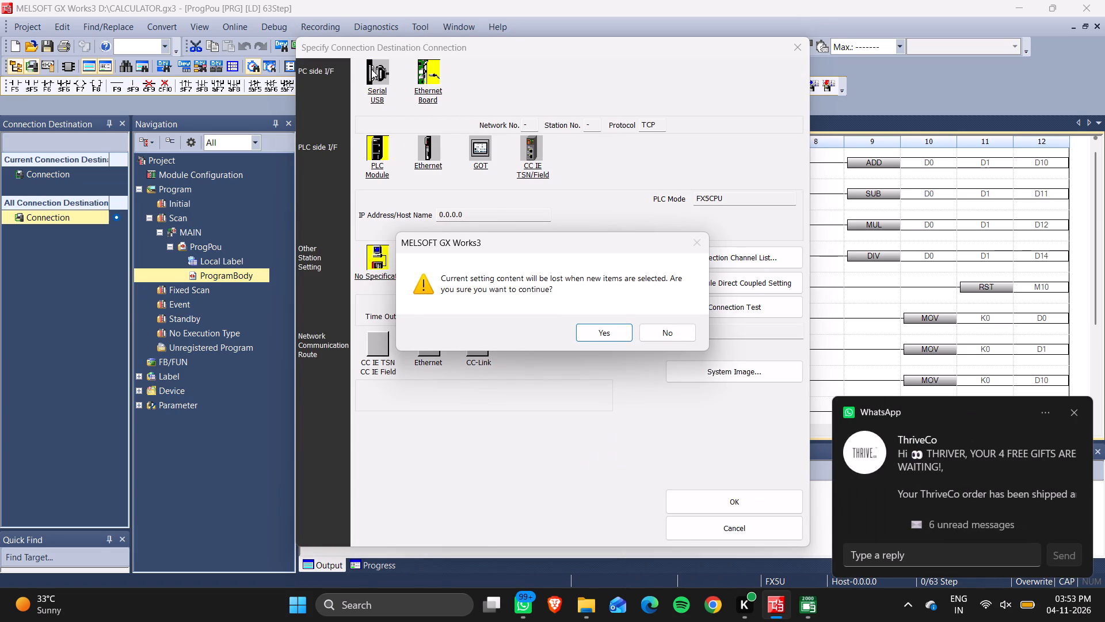
click(609, 329)
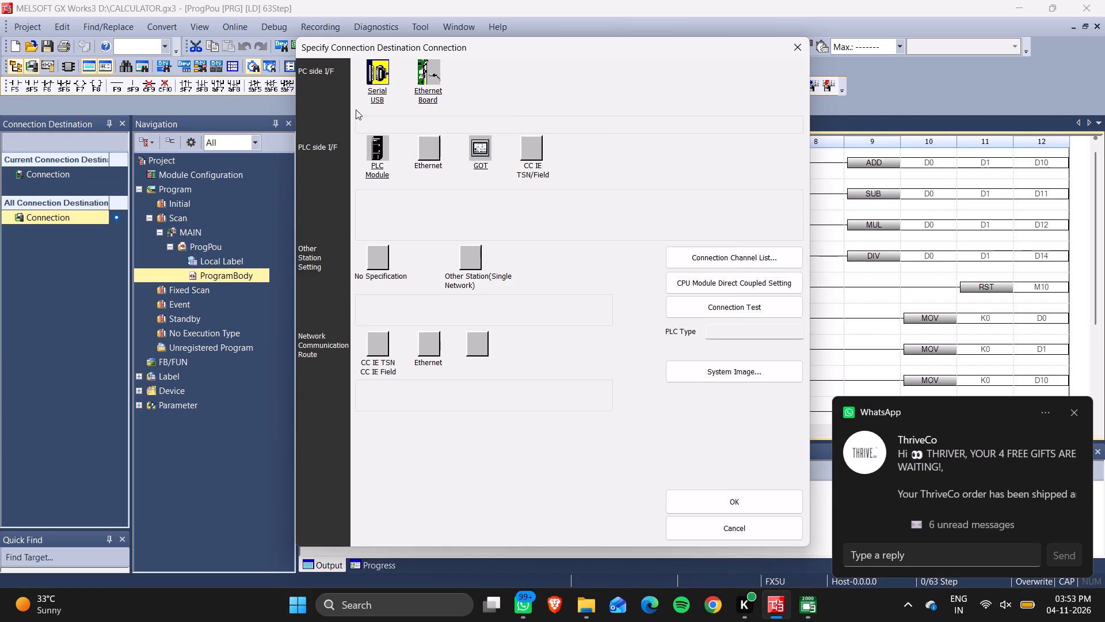
double_click(376, 84)
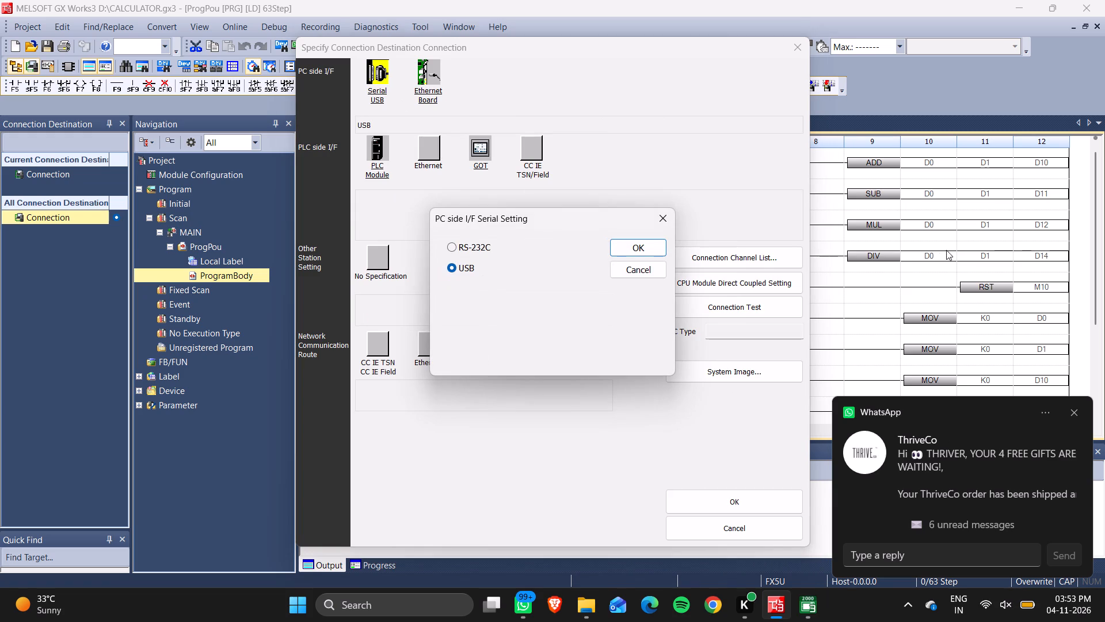
click(664, 247)
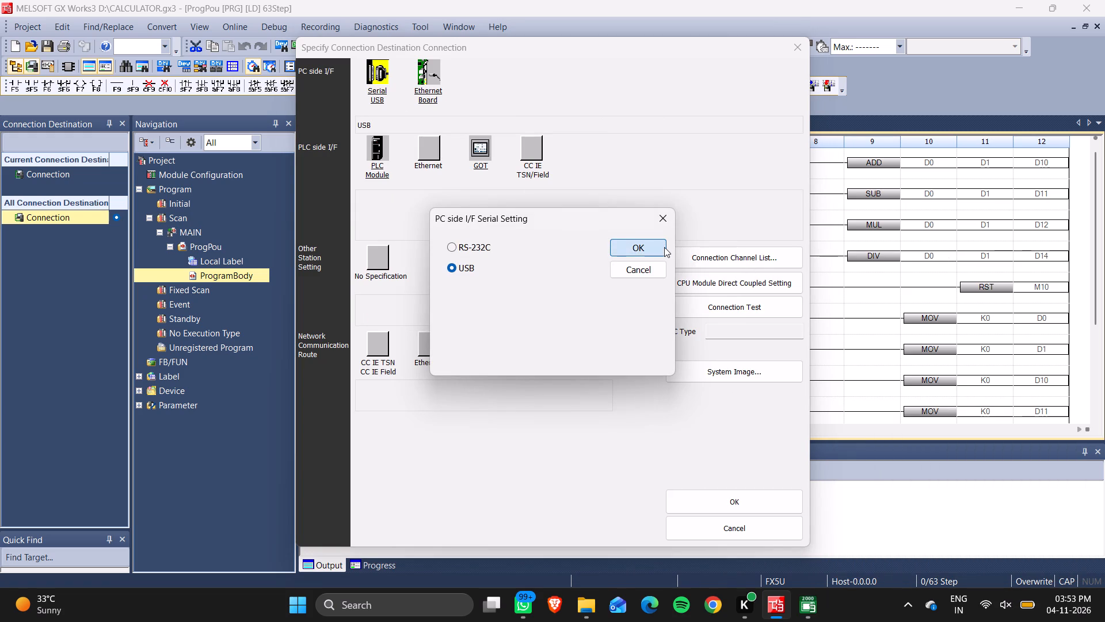
Choose GOT as the PLC side interface and open its Ethernet transparent mode settings.
double_click(484, 146)
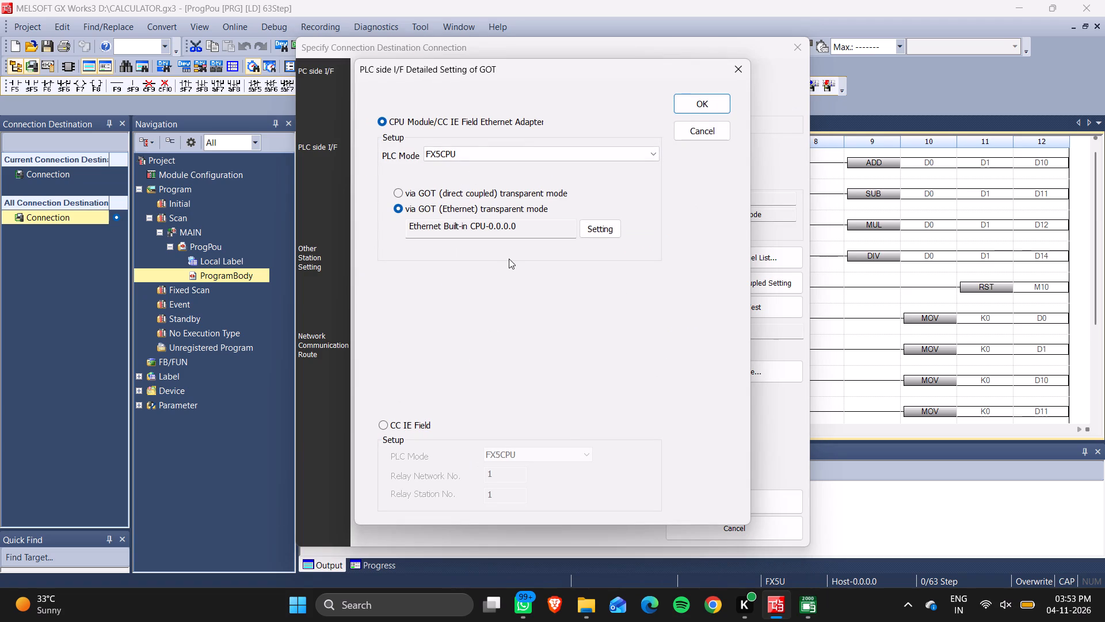
click(610, 225)
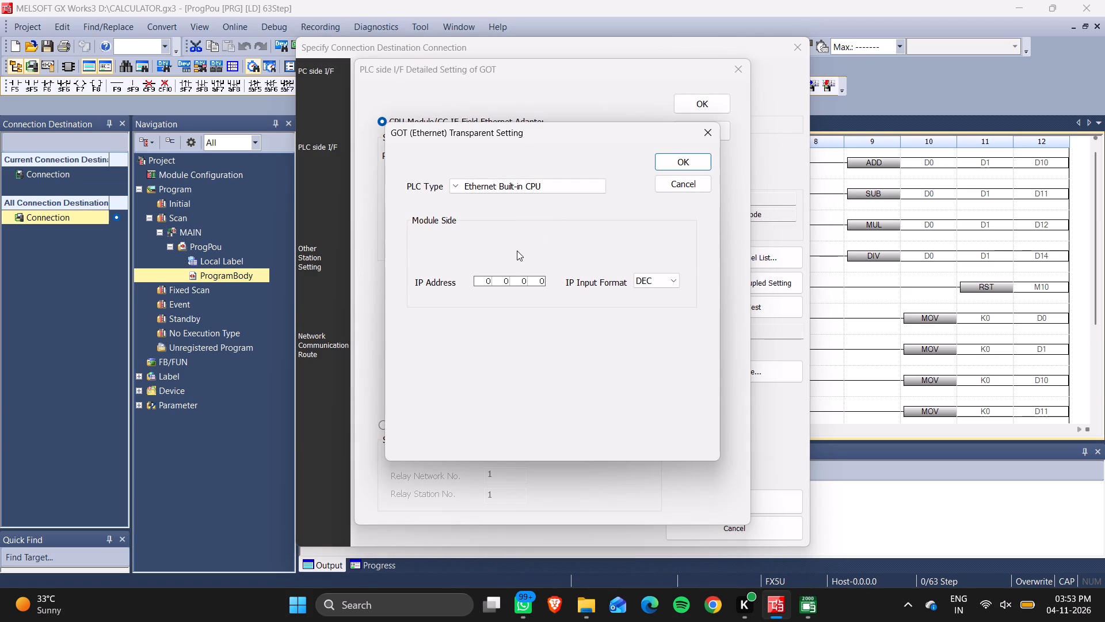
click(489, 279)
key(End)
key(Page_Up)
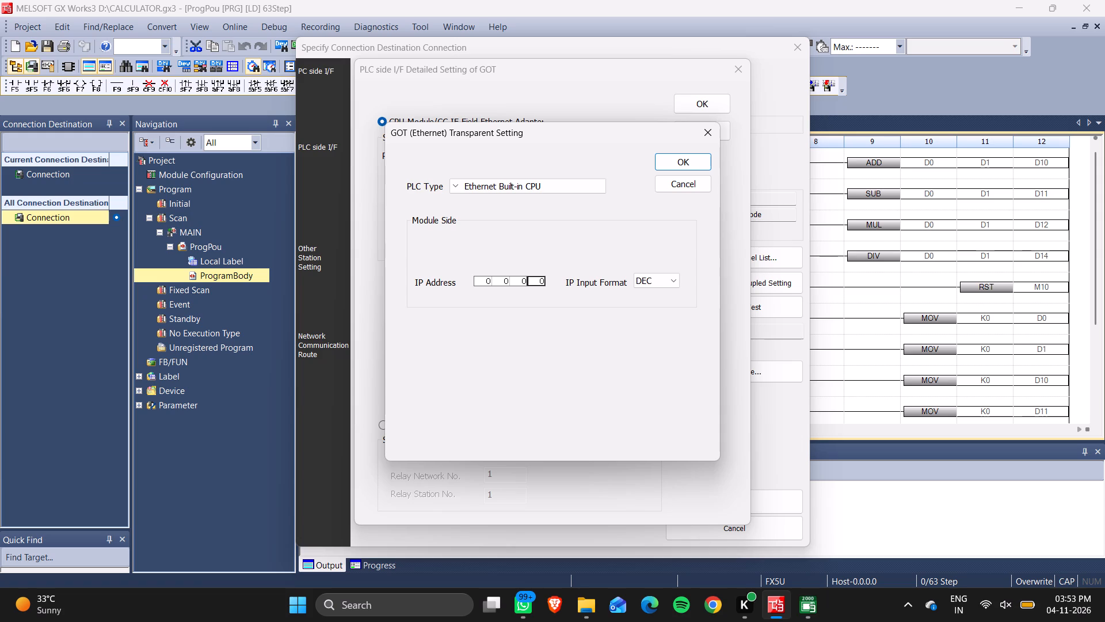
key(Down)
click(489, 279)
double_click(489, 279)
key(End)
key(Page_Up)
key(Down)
Set the module side IP address for GOT Ethernet transparent mode to 192.168.3.250 and accept the GOT settings.
double_click(490, 279)
key(End)
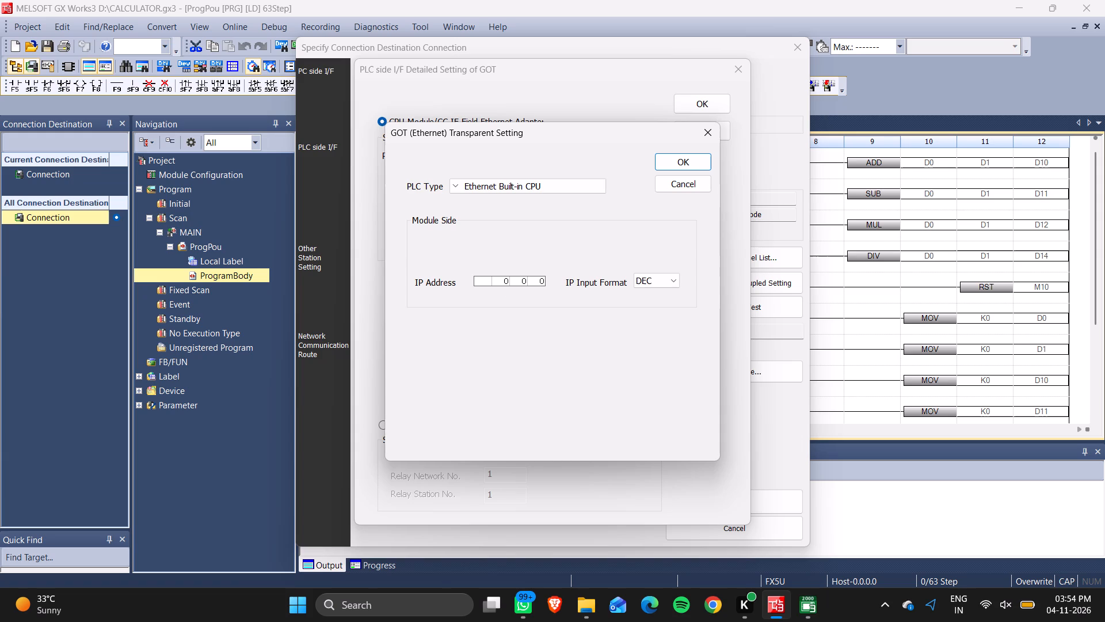
text(192)
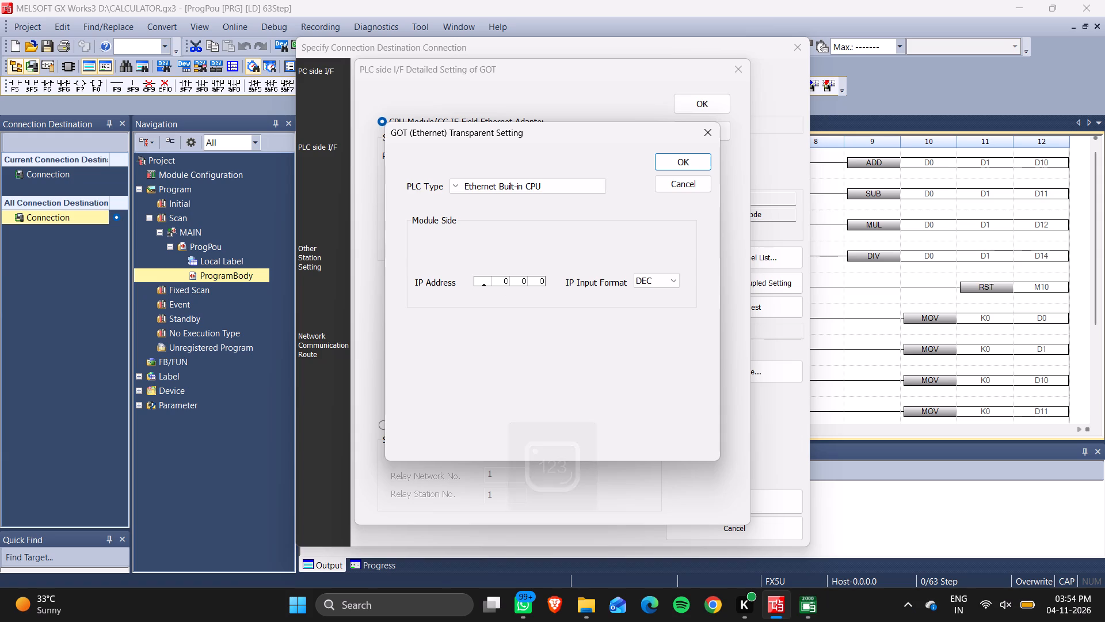
key(BackSpace)
key(BackSpace)
key(BackSpace)
key(BackSpace)
key(BackSpace)
text(192)
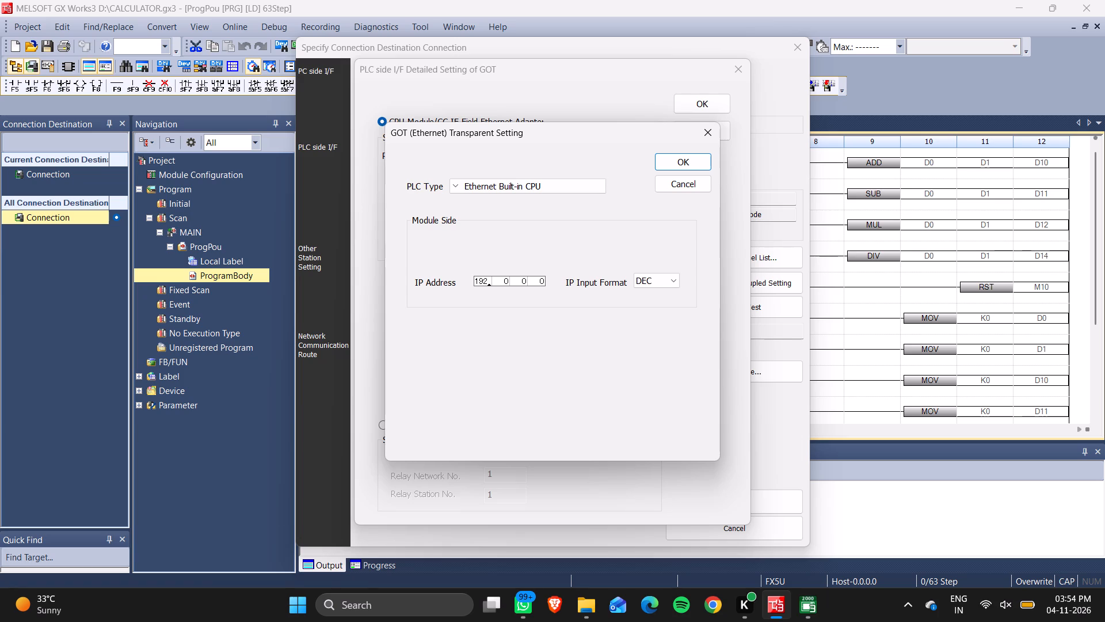
click(498, 283)
text(168)
click(515, 282)
key(3)
click(529, 281)
text(250)
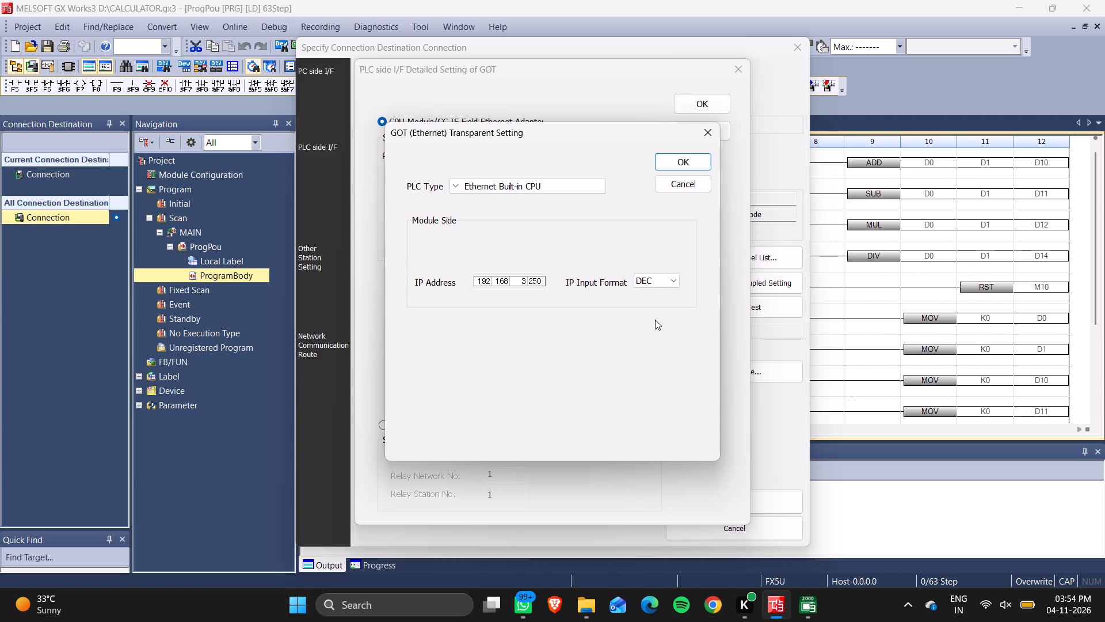
click(686, 159)
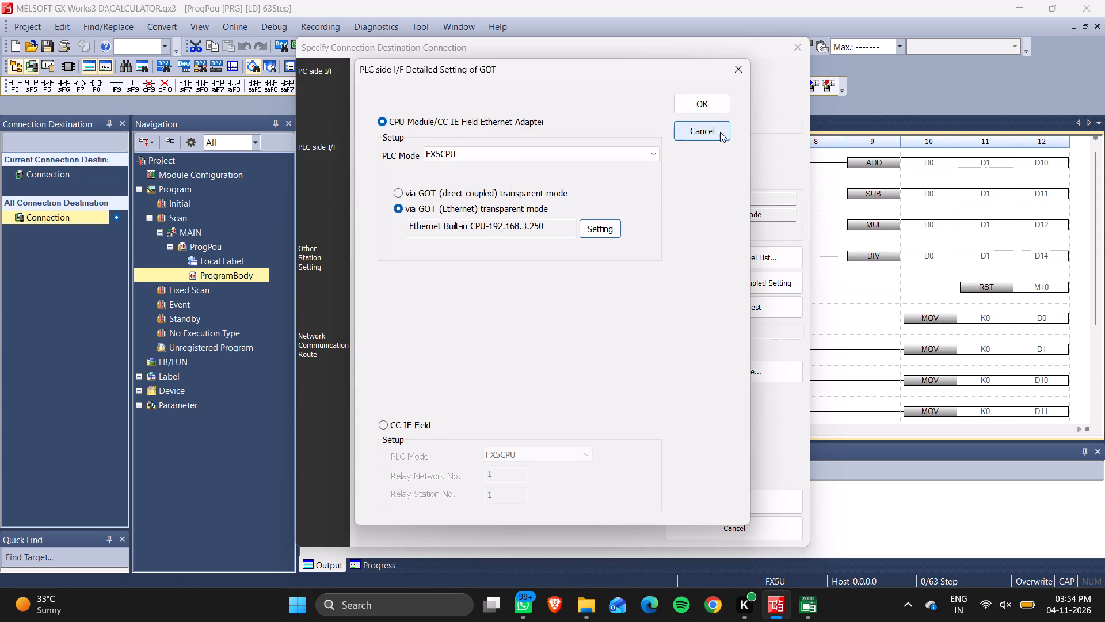
click(714, 110)
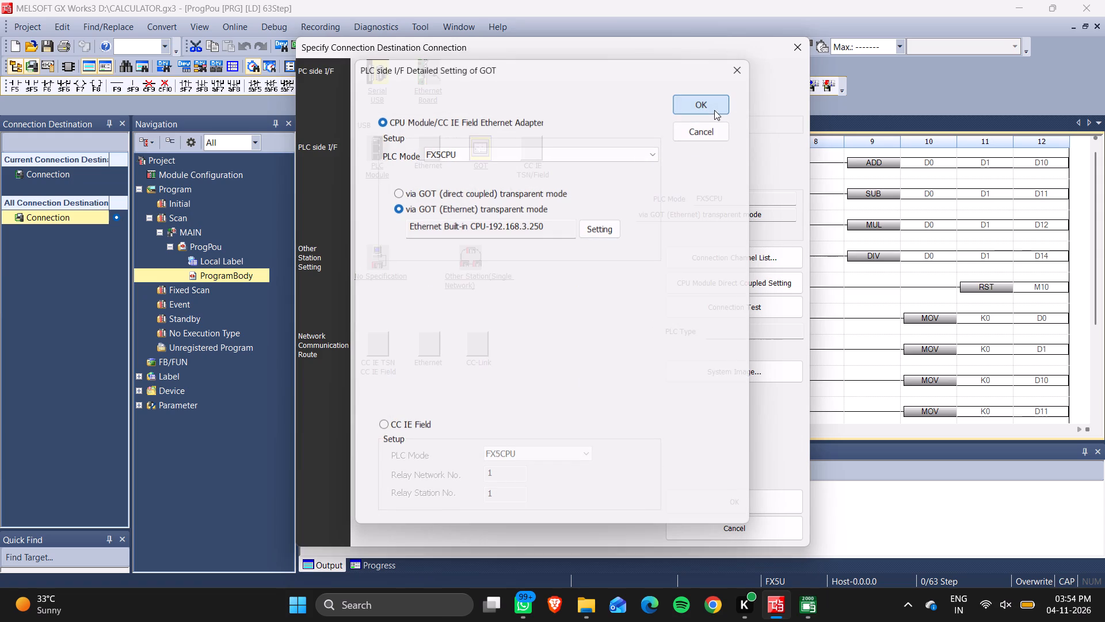
Set the other station setting to No Specification with a 30 sec communication time and 0 retries.
double_click(376, 268)
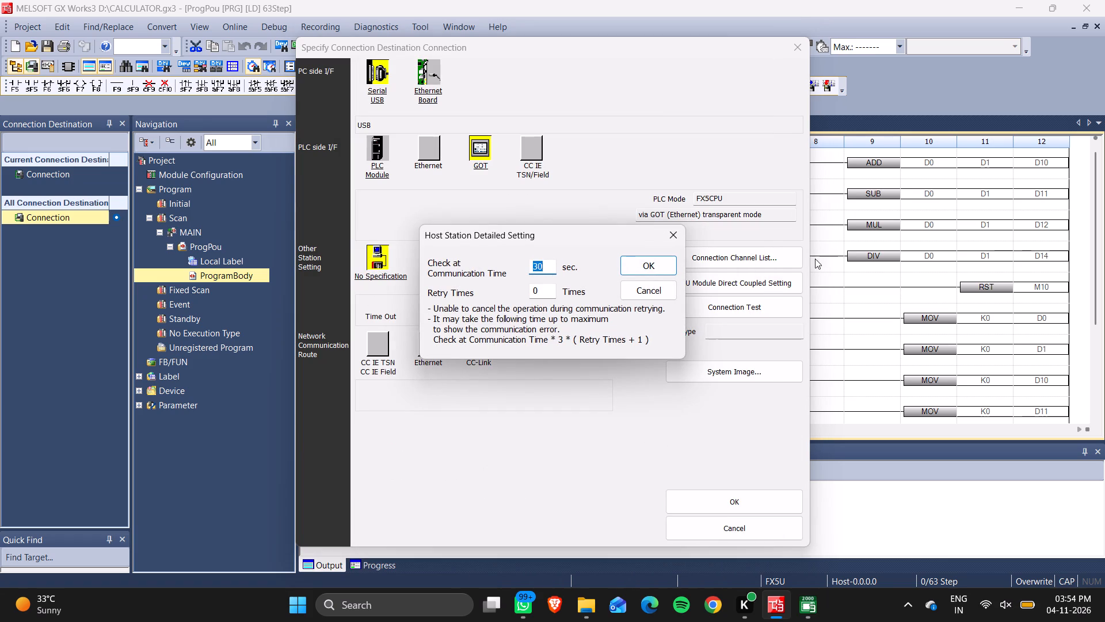
click(657, 264)
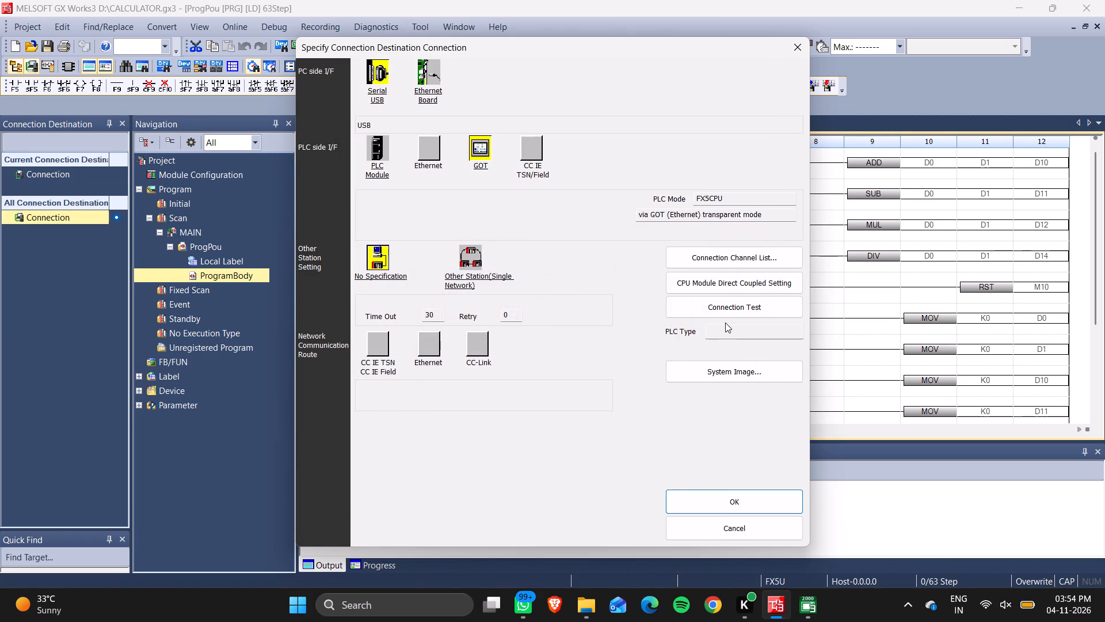
Run a connection test to the PLC through the GOT and apply the connection destination.
click(725, 307)
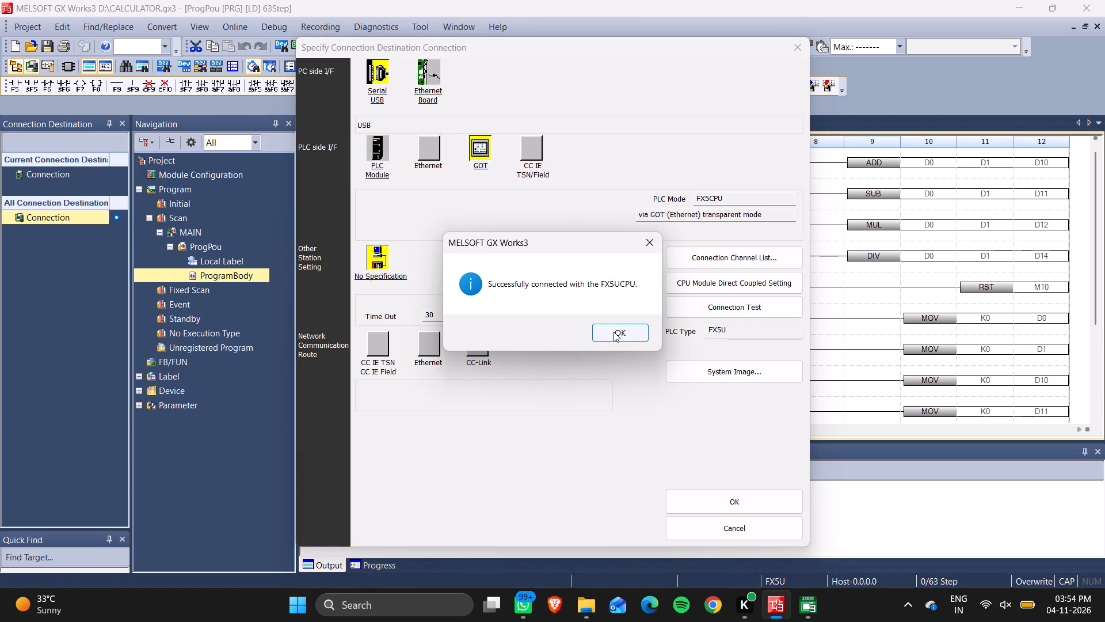
click(612, 332)
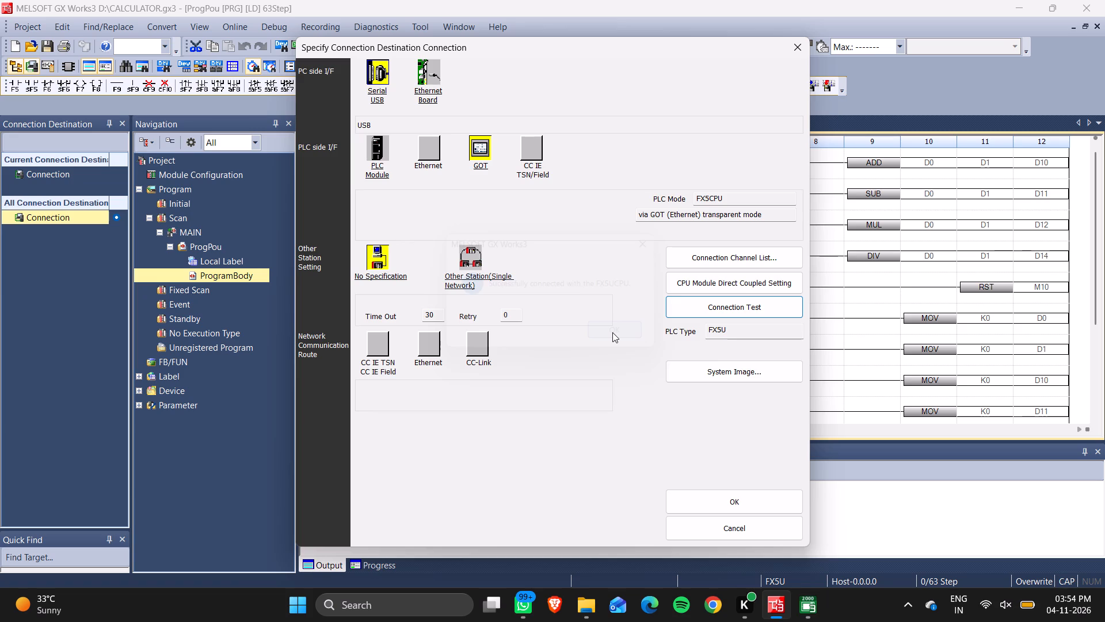
click(760, 499)
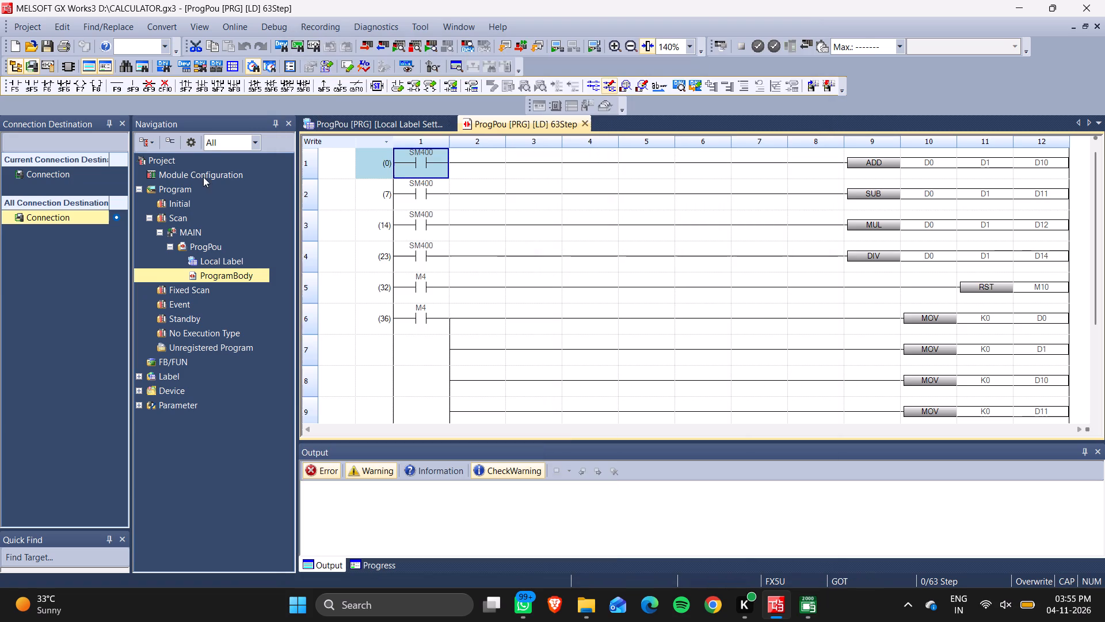
Write the CALCULATOR parameters and program to the PLC's CPU built-in memory, allowing a remote STOP first.
click(248, 24)
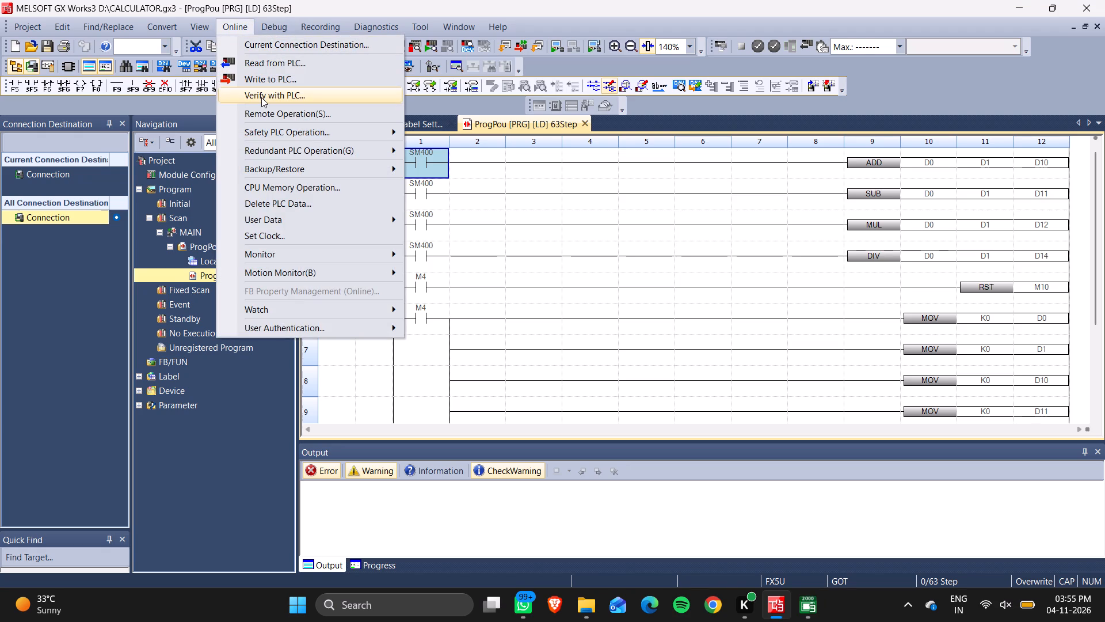
click(315, 78)
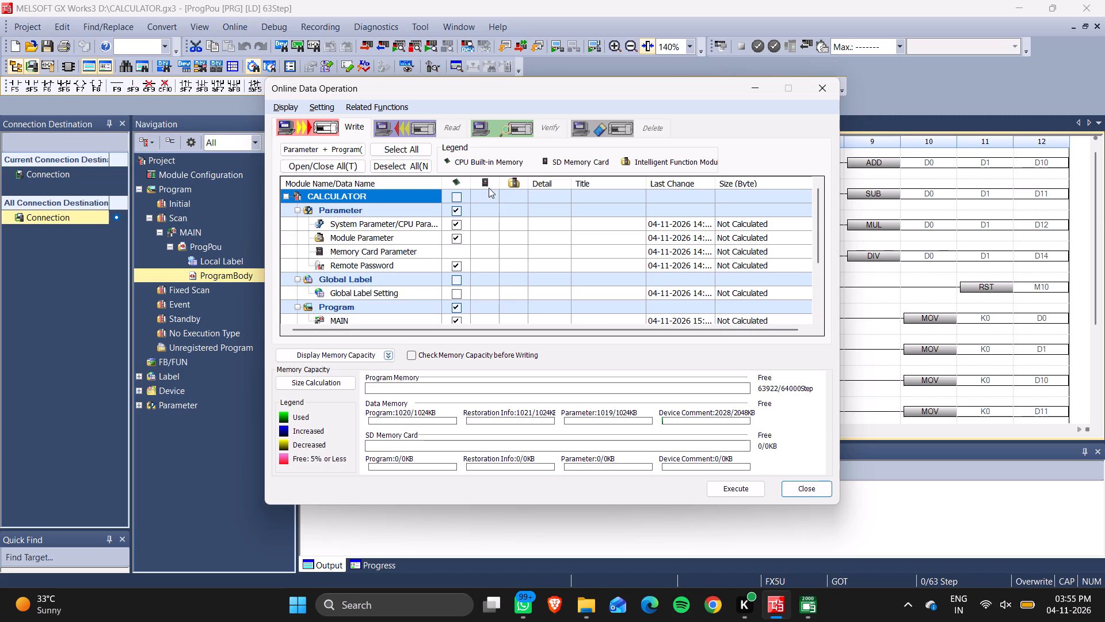
click(295, 154)
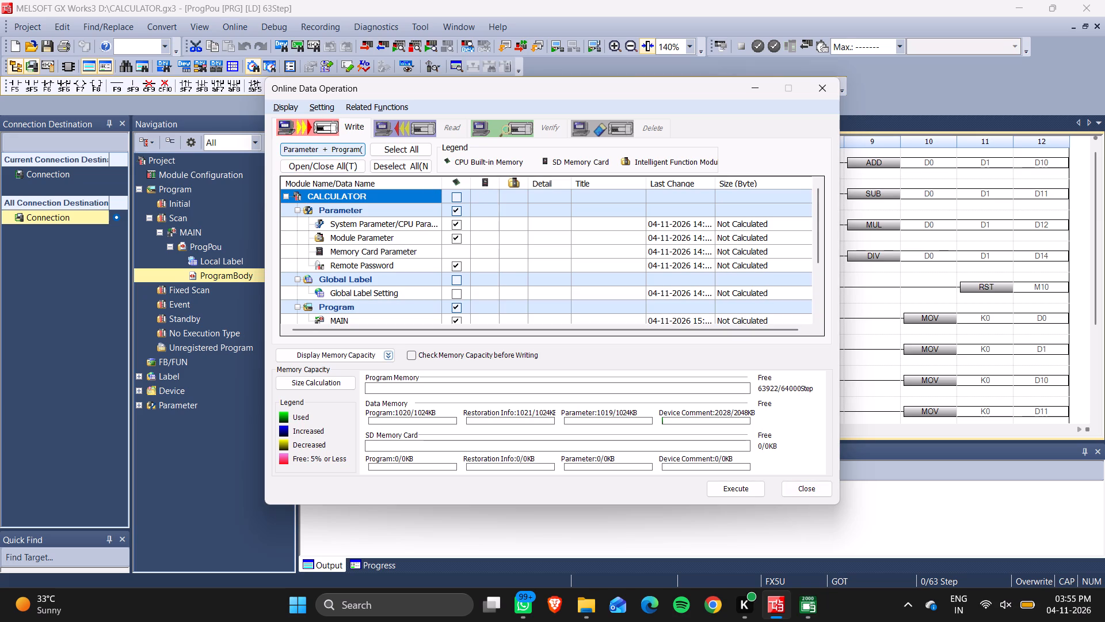
double_click(300, 152)
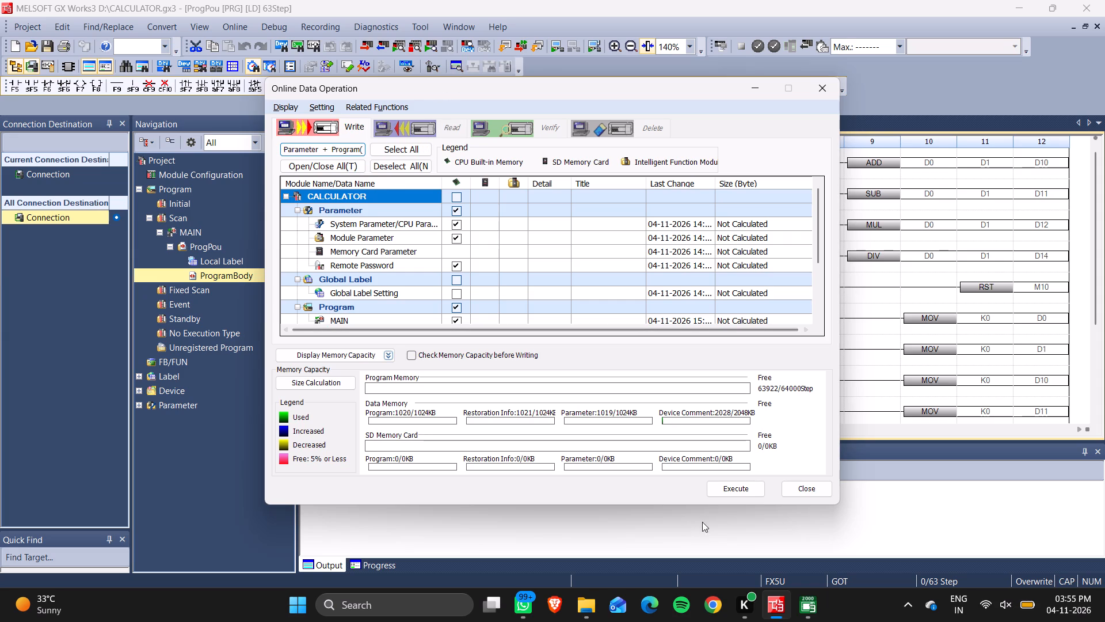
click(727, 491)
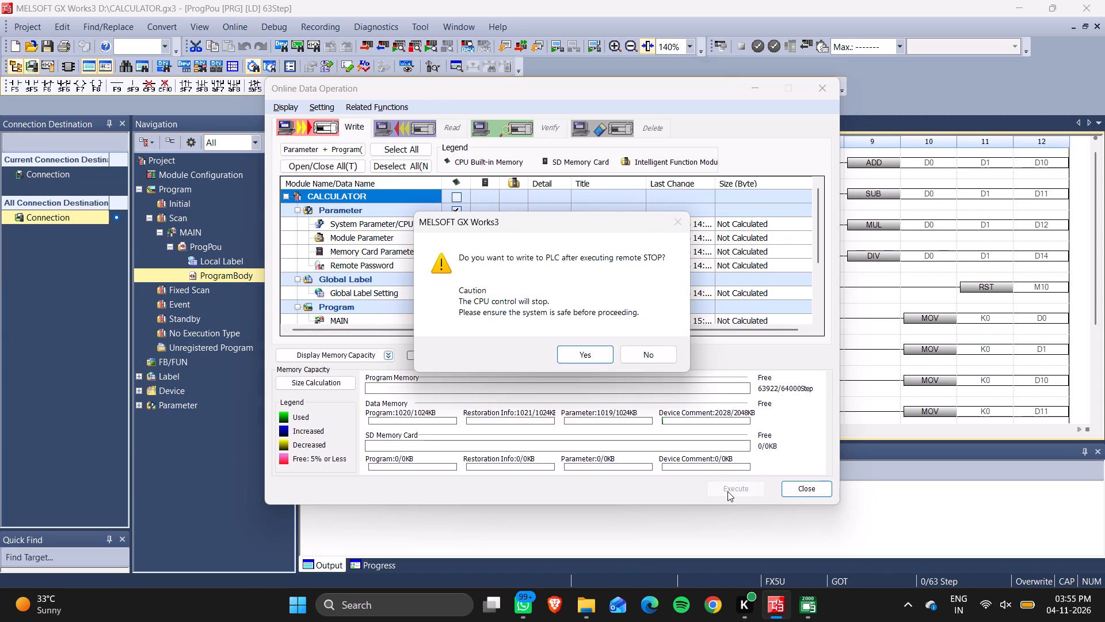
key(Return)
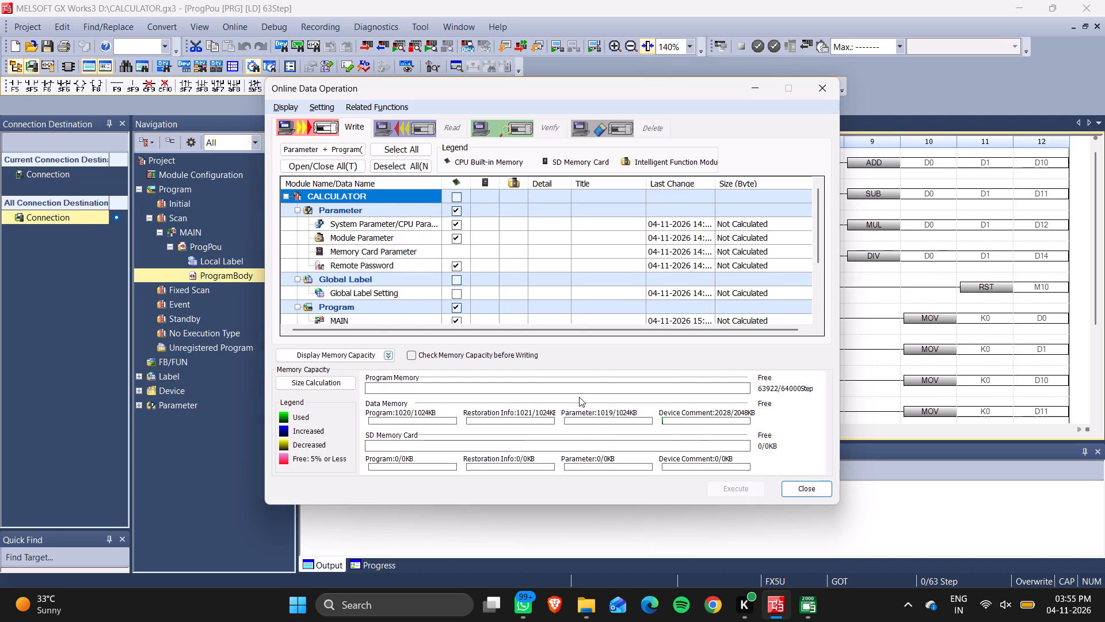
click(569, 393)
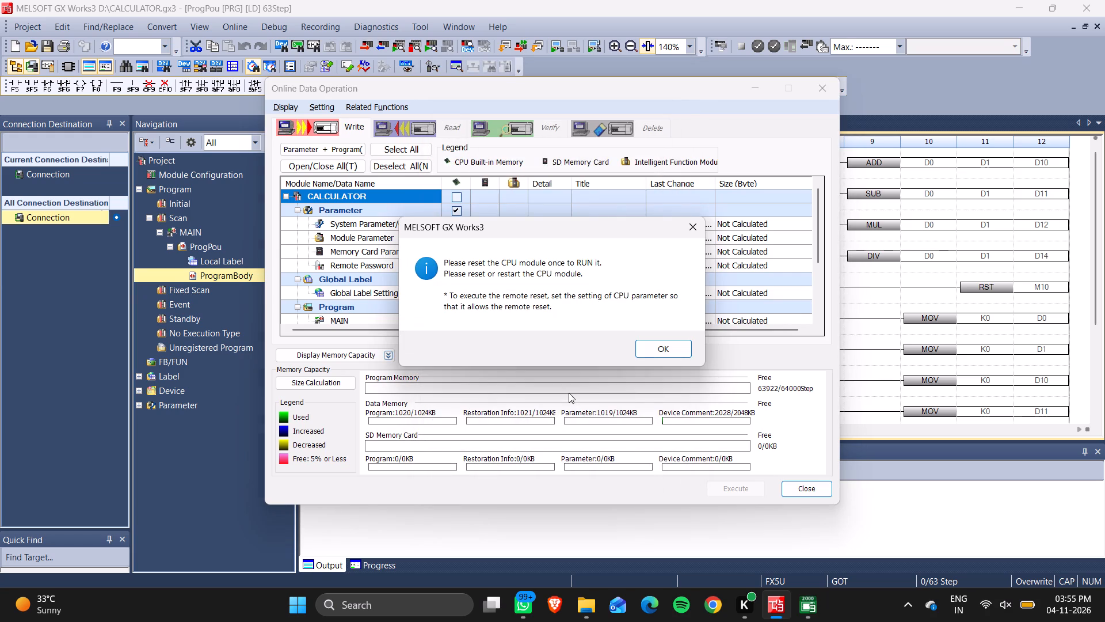
Acknowledge the CPU reset and completion notices of the PLC write and close Online Data Operation.
click(685, 343)
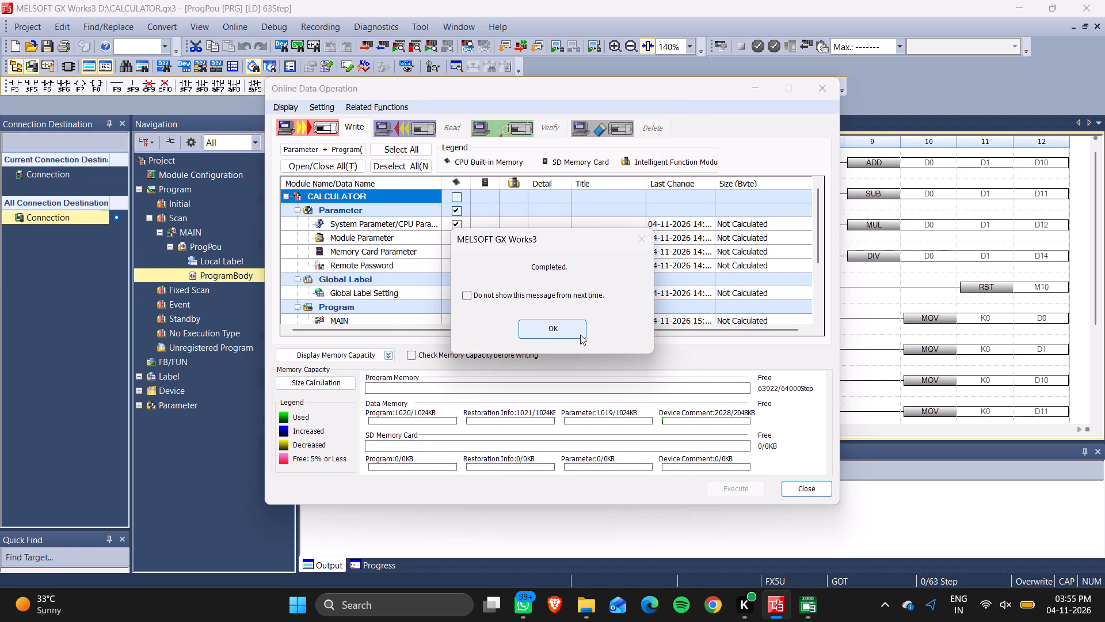
click(580, 335)
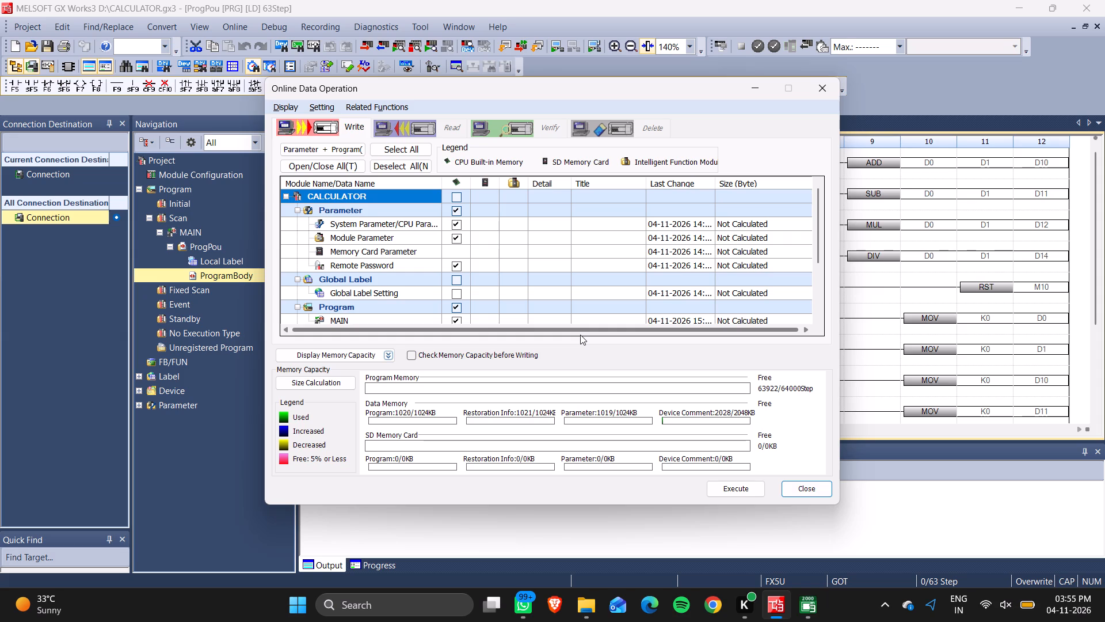
click(819, 481)
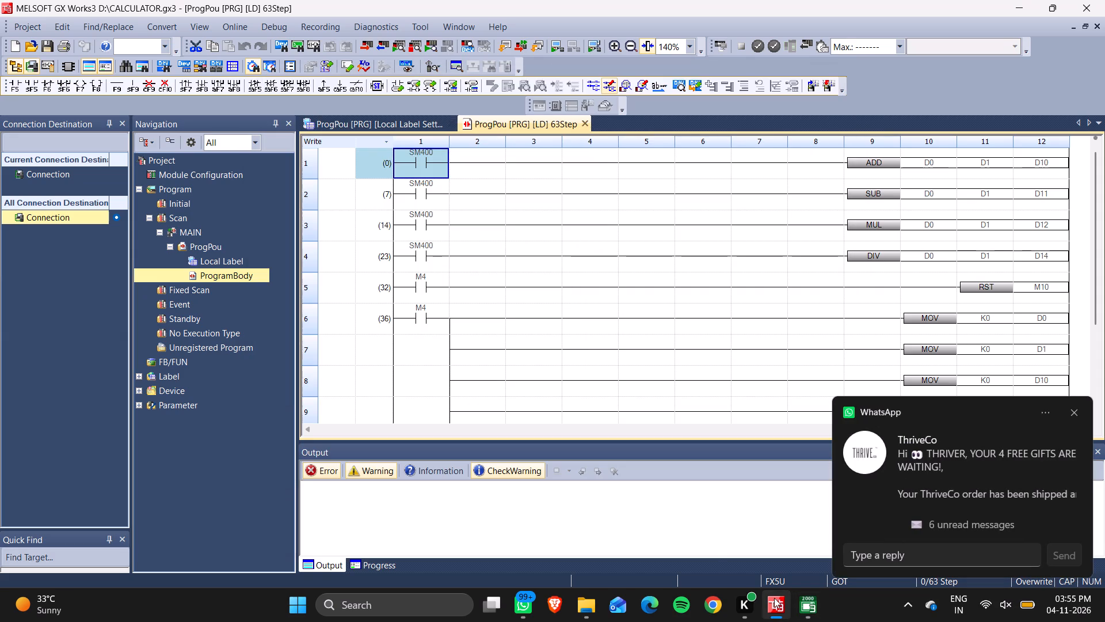
Switch to GT Designer3 and start writing the Traffic light project to the GOT, opening its Communication Configuration.
click(800, 609)
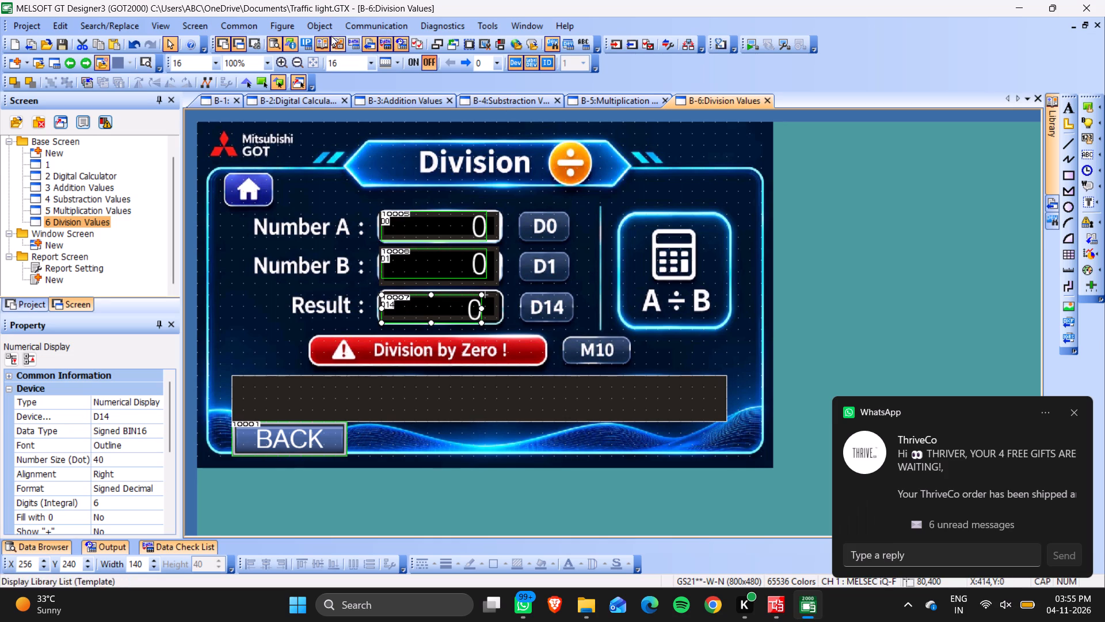
click(405, 22)
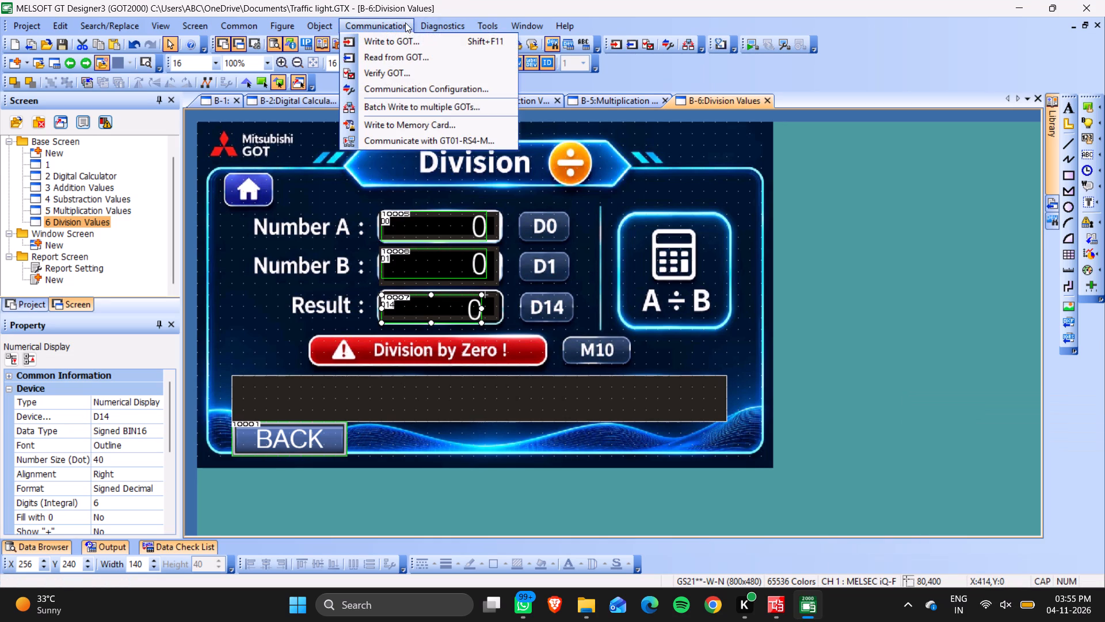
click(402, 43)
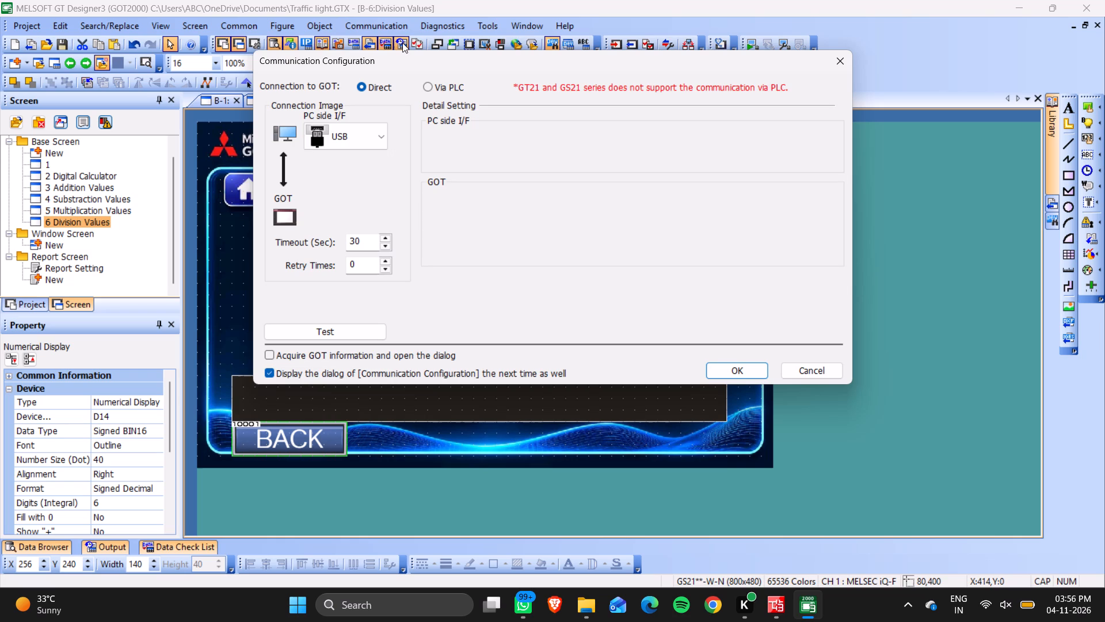
In GT Designer3, write the package data to the GOT's C: built-in flash memory over direct USB, replacing the existing package folder.
click(760, 370)
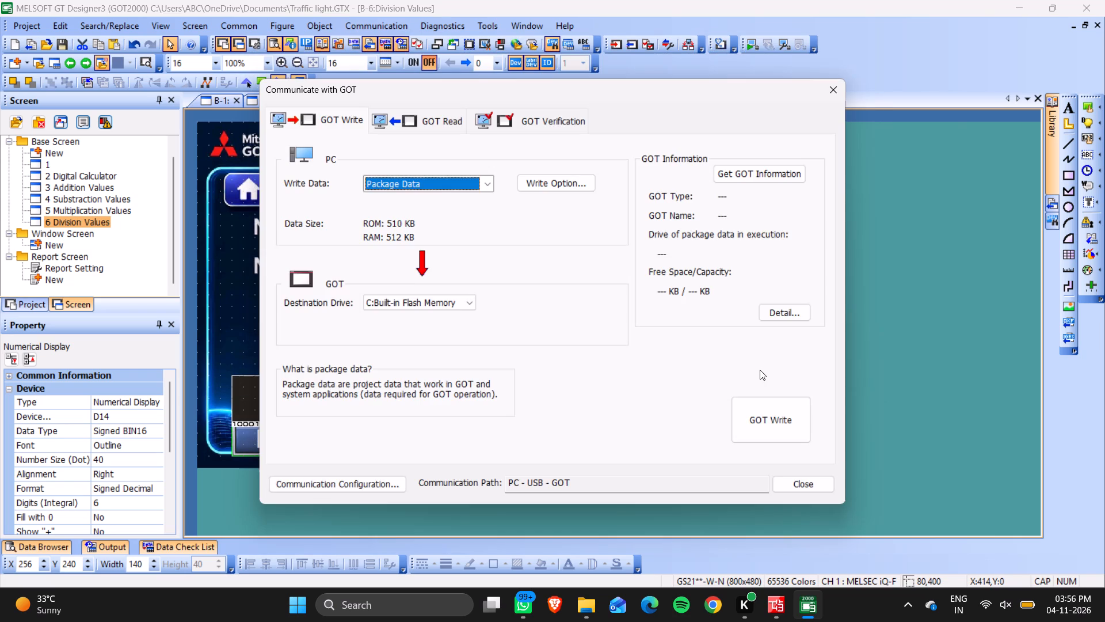
click(767, 423)
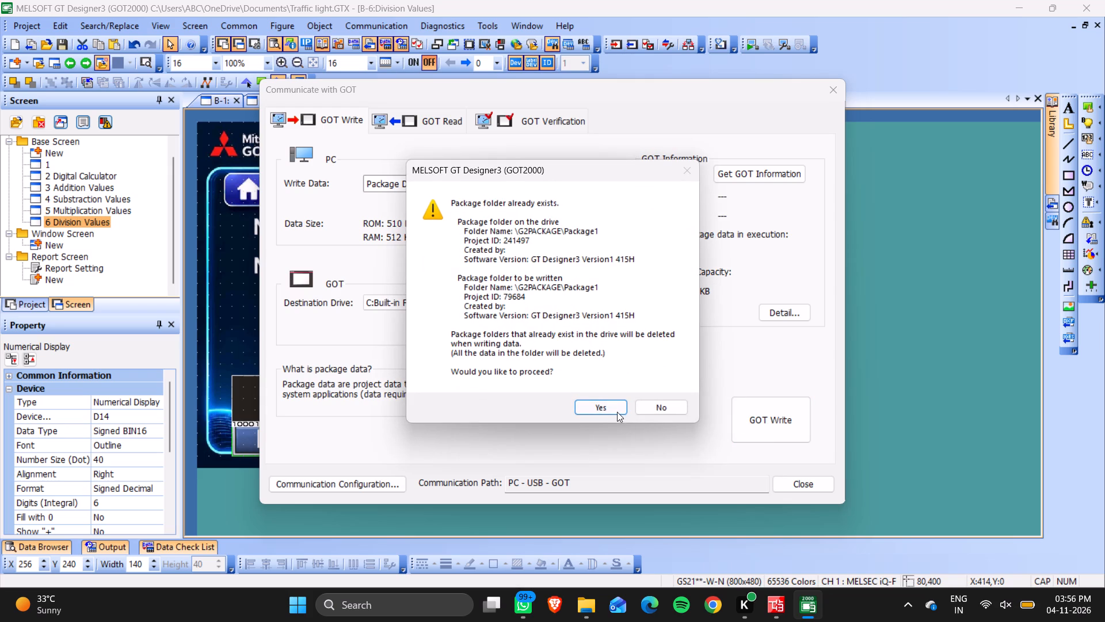
click(613, 408)
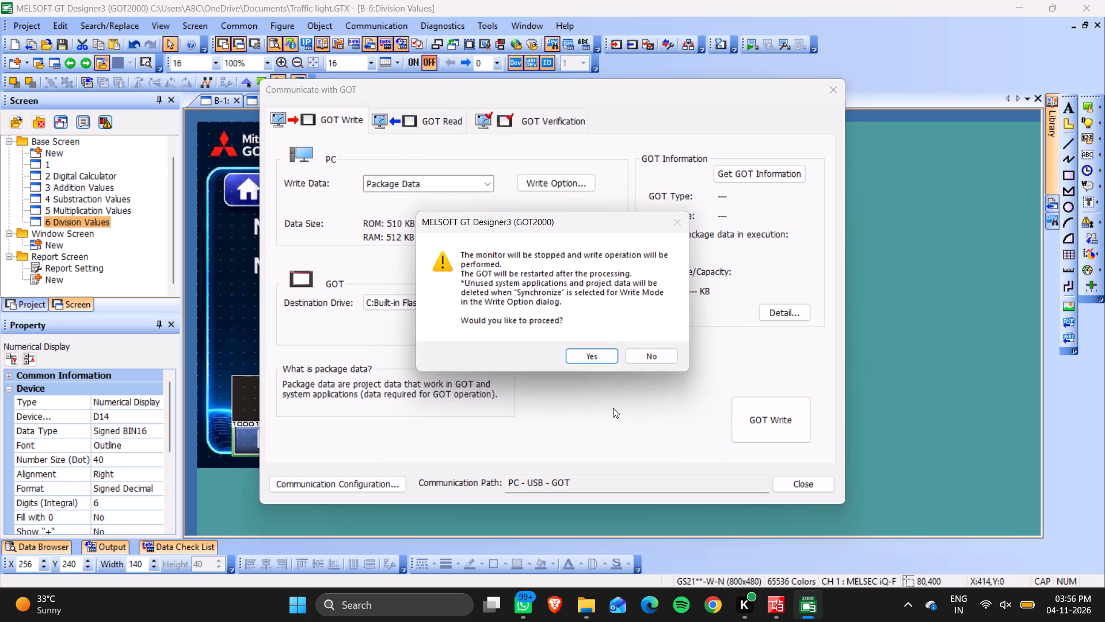
click(603, 356)
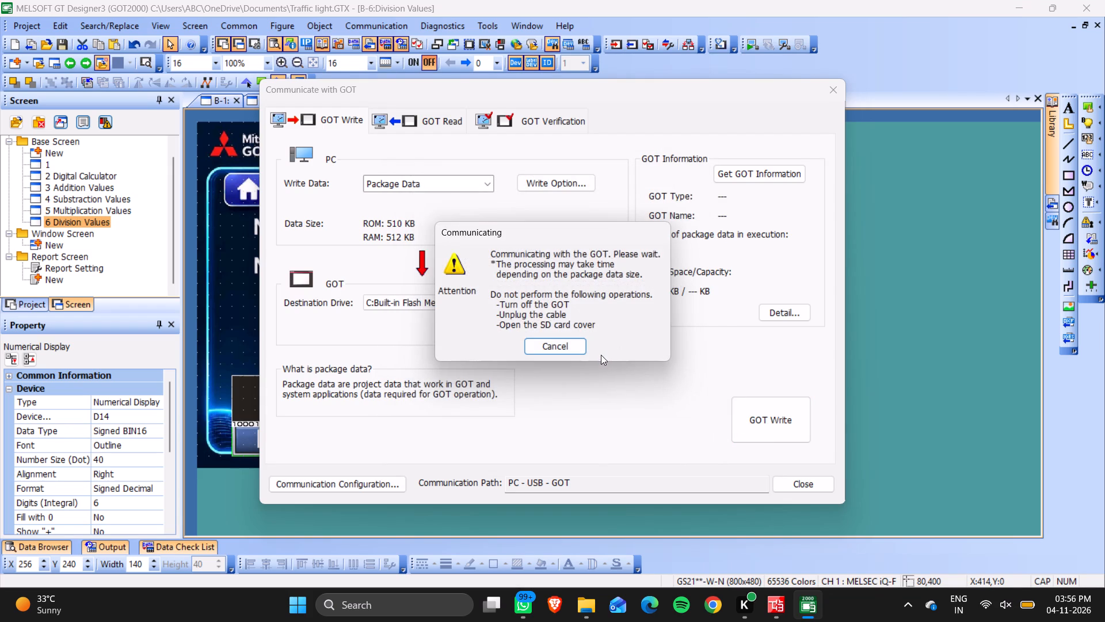
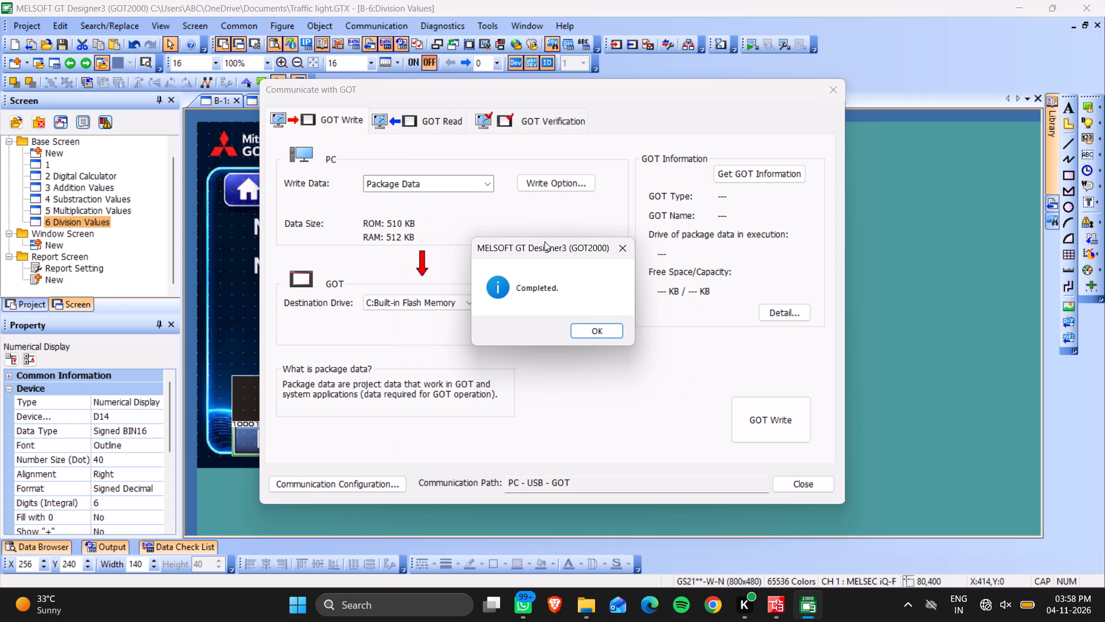
Acknowledge the end of the package data write to the GOT.
click(588, 328)
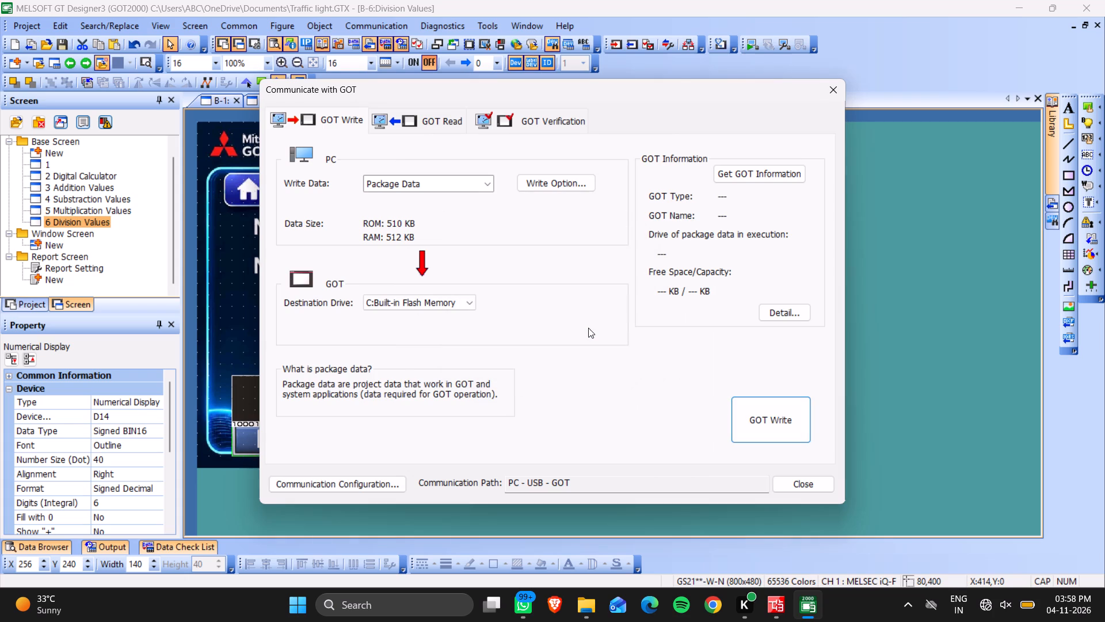